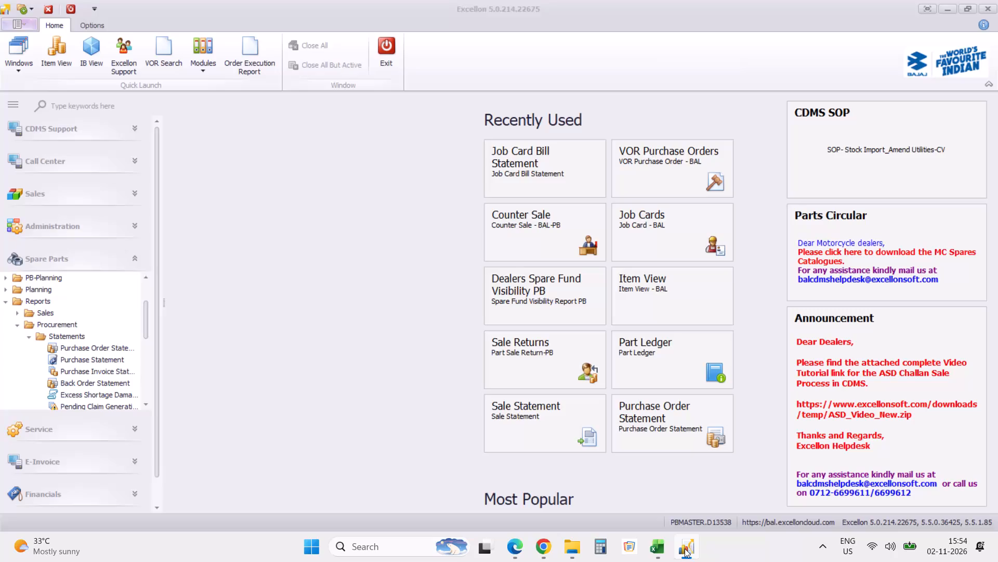
Switch to File Explorer and open the NM_Stock_Count workbook from the Navi Mumbai folder inside Downloads > Audit.
{"action": "left_click", "coordinate": [347, 307]}
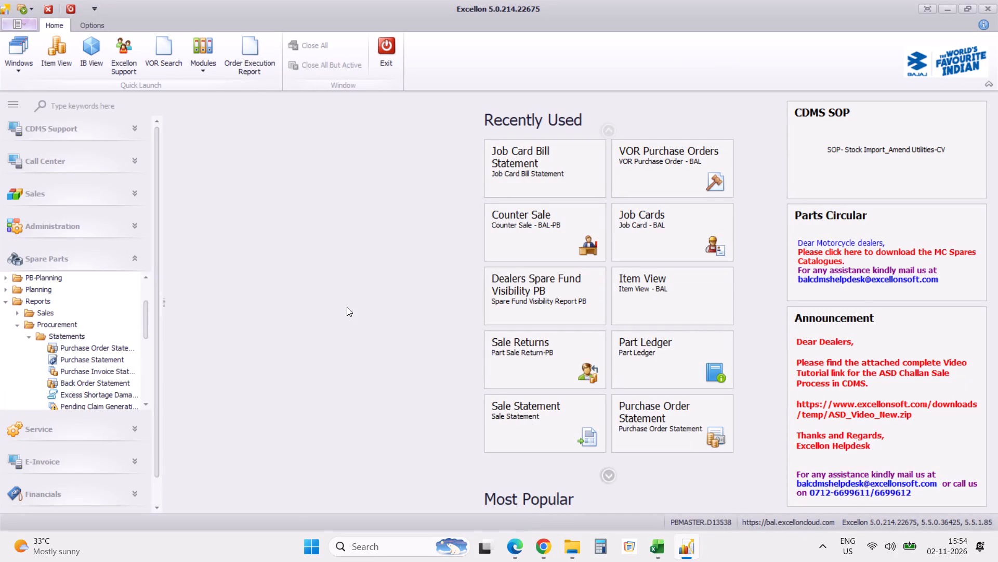
{"action": "left_click", "coordinate": [572, 553]}
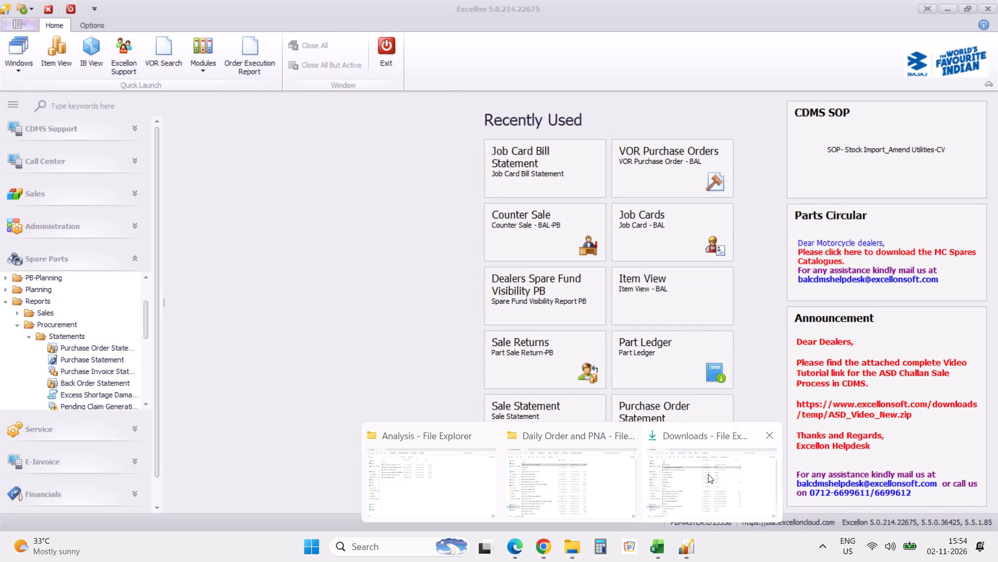
{"action": "left_click", "coordinate": [708, 474]}
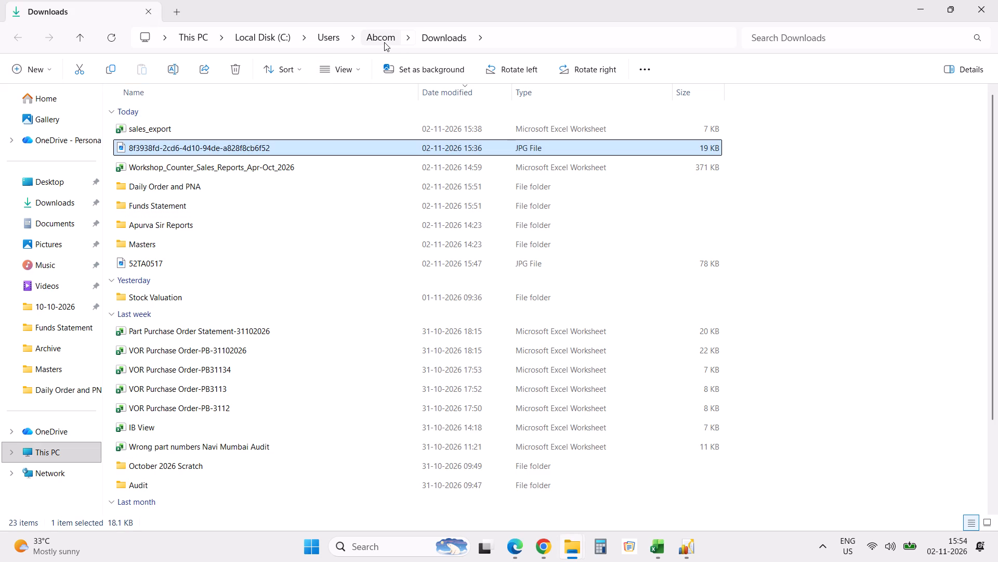
{"action": "left_click", "coordinate": [384, 42]}
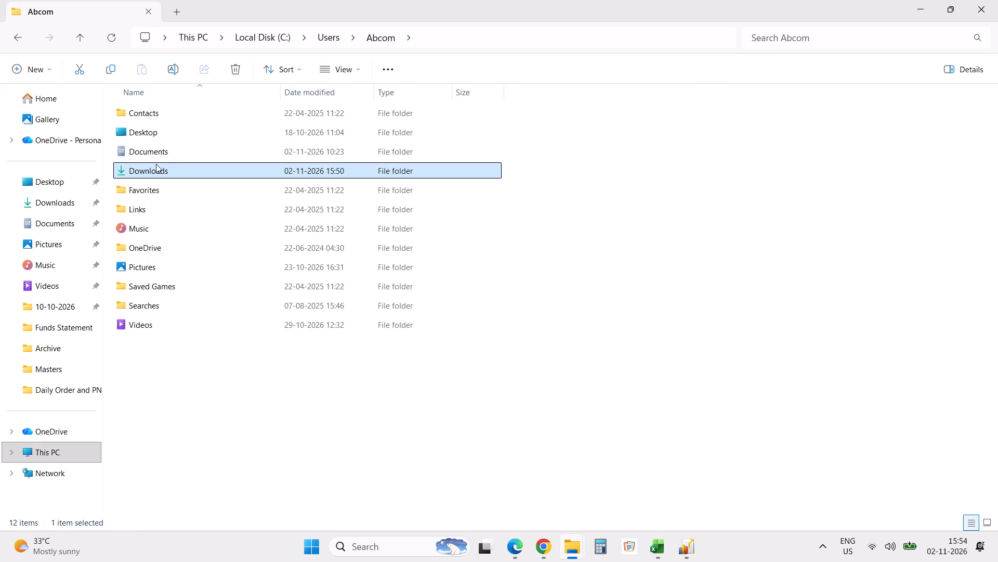
{"action": "double_click", "coordinate": [156, 170]}
{"action": "left_click", "coordinate": [156, 170]}
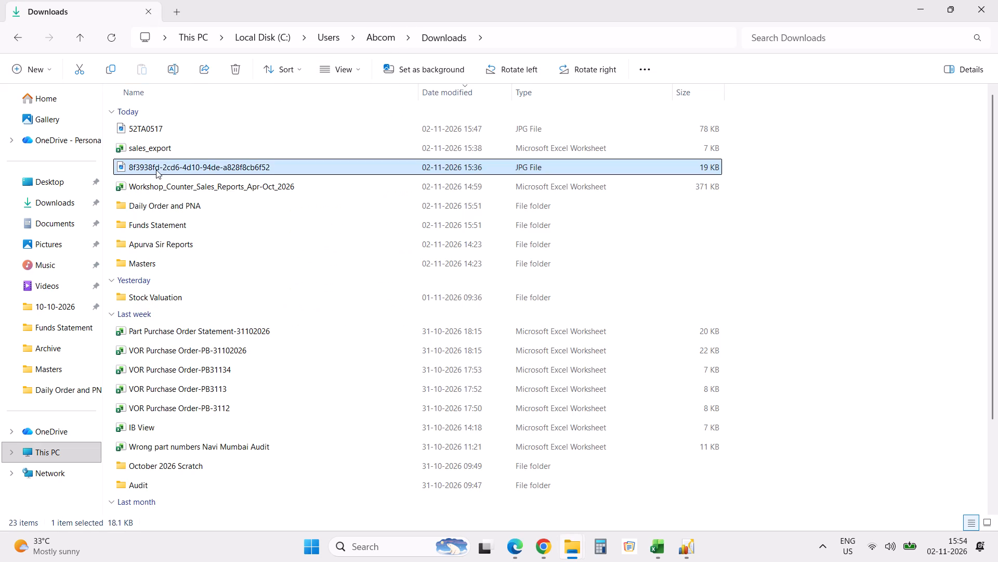
{"action": "type", "text": "au"}
{"action": "key", "text": "Return"}
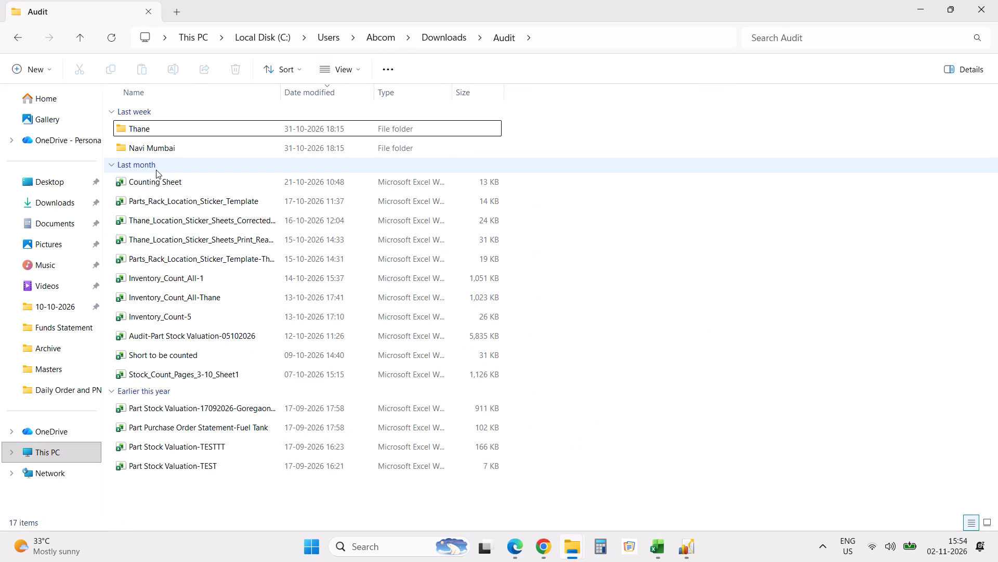
{"action": "double_click", "coordinate": [167, 149]}
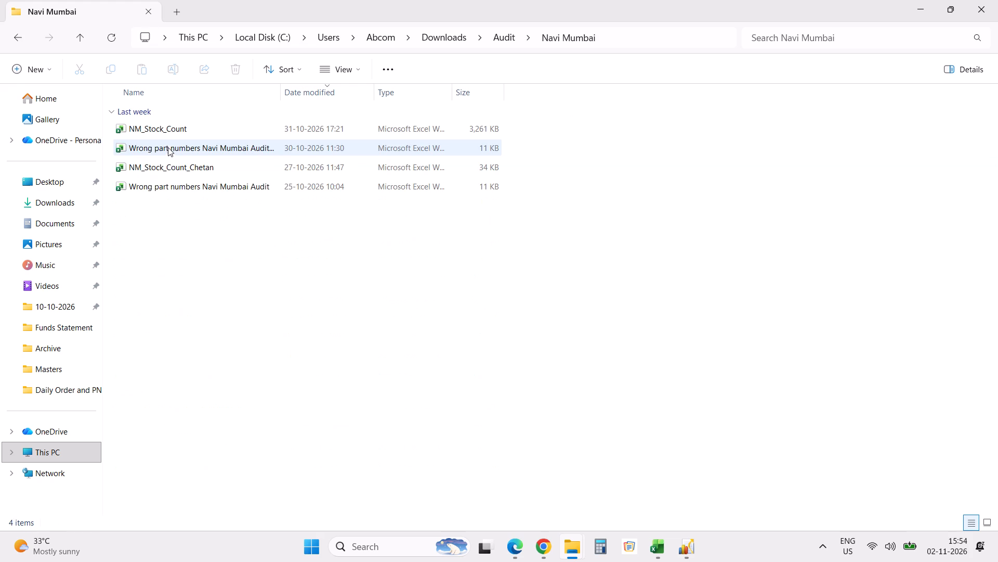
{"action": "double_click", "coordinate": [173, 131]}
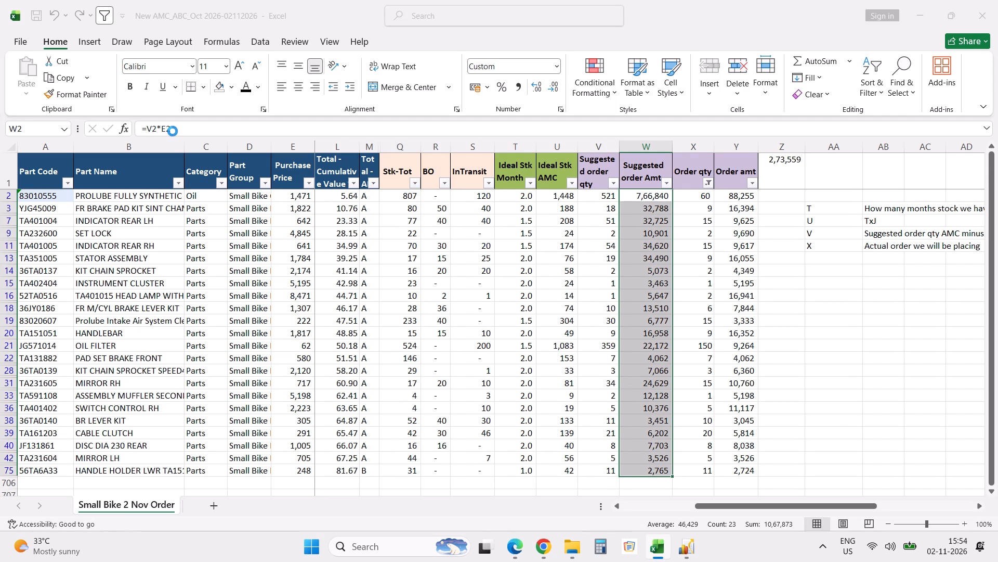
{"action": "left_click", "coordinate": [578, 321]}
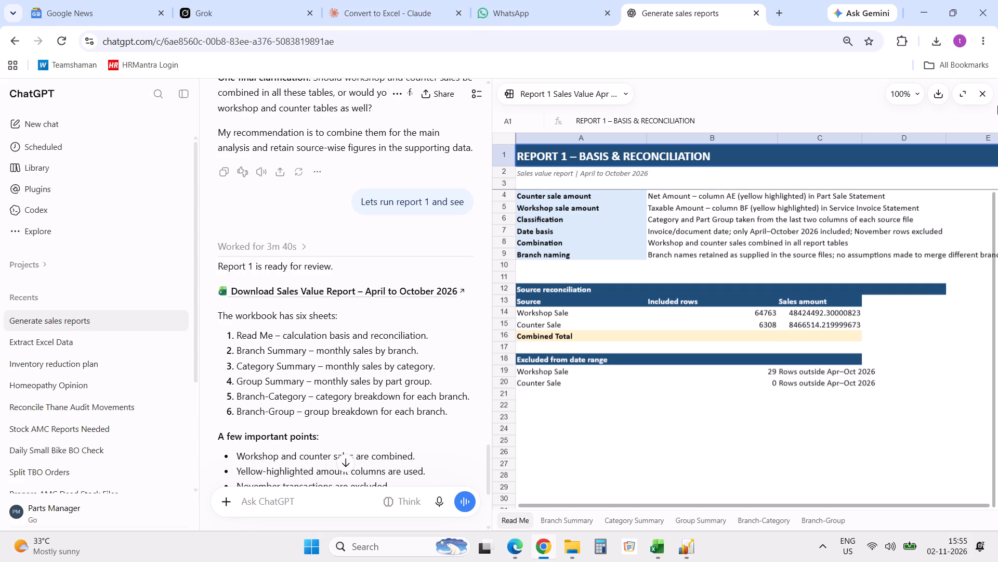
{"action": "left_click", "coordinate": [986, 95]}
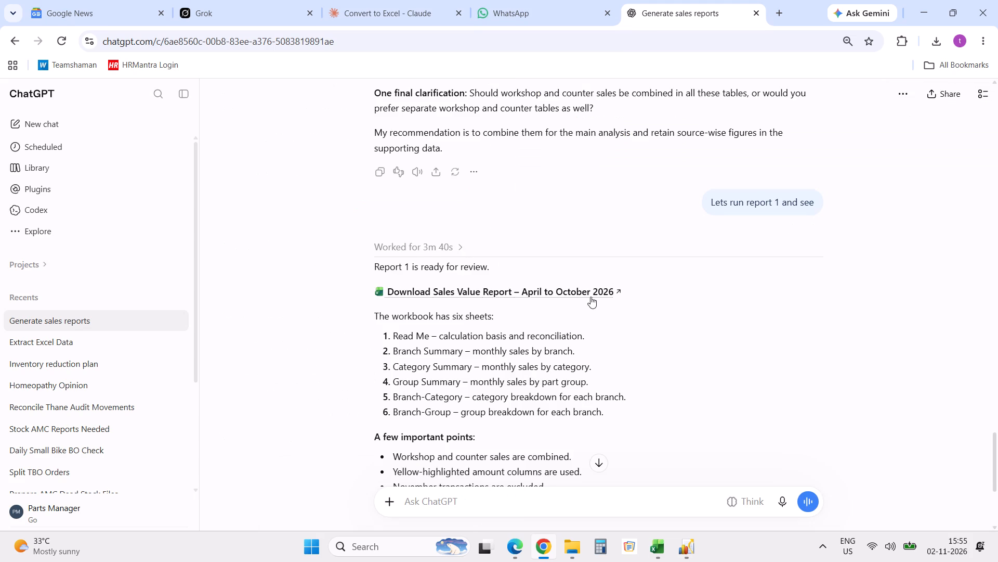
{"action": "scroll", "coordinate": [583, 323], "scroll_direction": "down", "scroll_amount": 6}
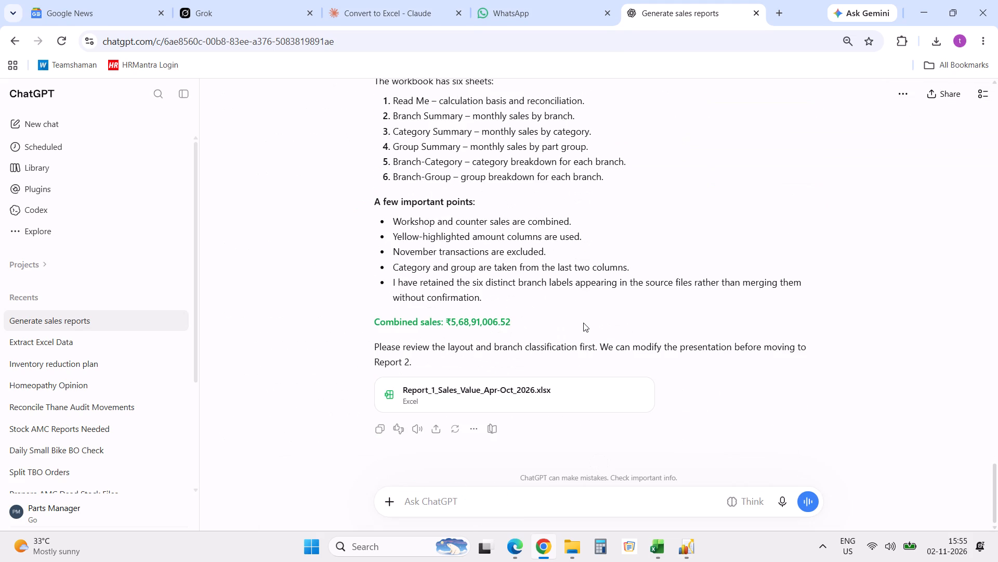
{"action": "left_click", "coordinate": [638, 394]}
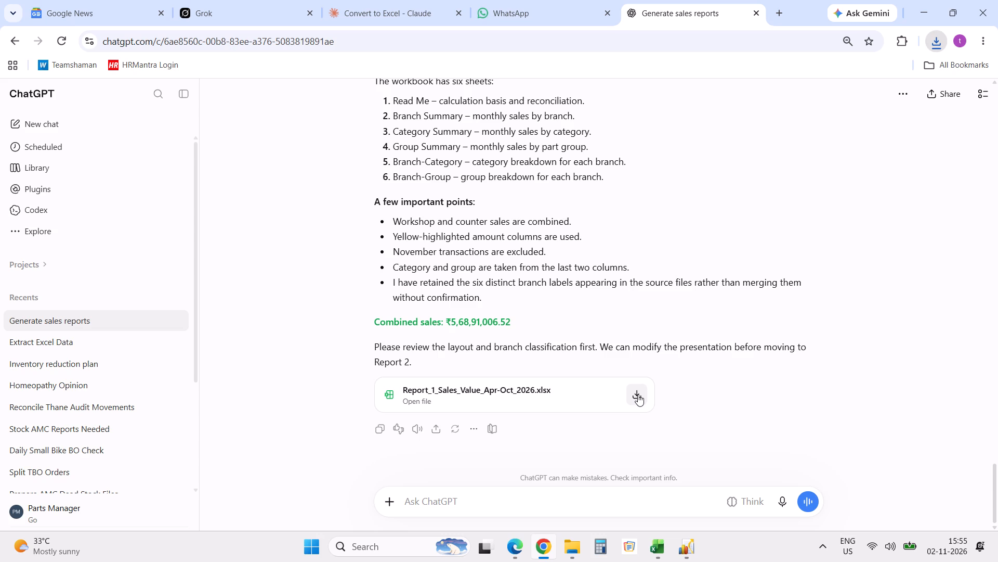
Open the downloaded Report_1_Sales_Value_Apr-Oct_2026 workbook from the Downloads folder and enable editing on its Branch Summary sheet.
{"action": "left_click", "coordinate": [901, 74]}
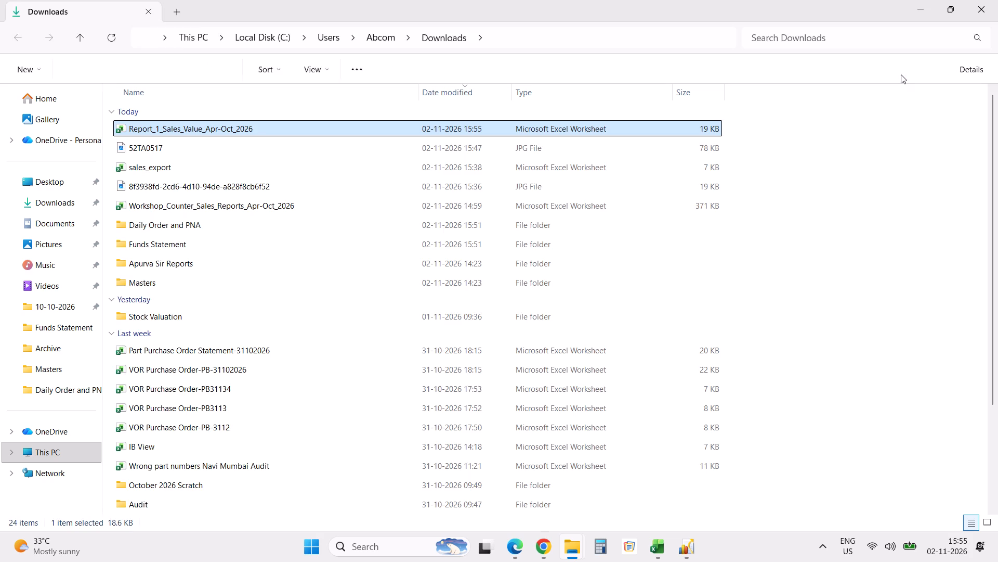
{"action": "key", "text": "Return"}
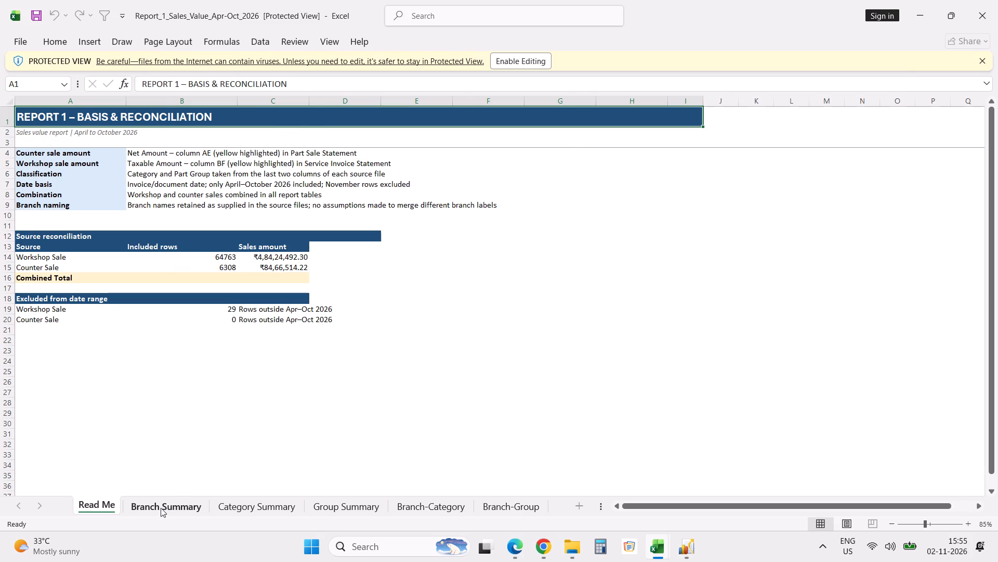
{"action": "left_click", "coordinate": [160, 508]}
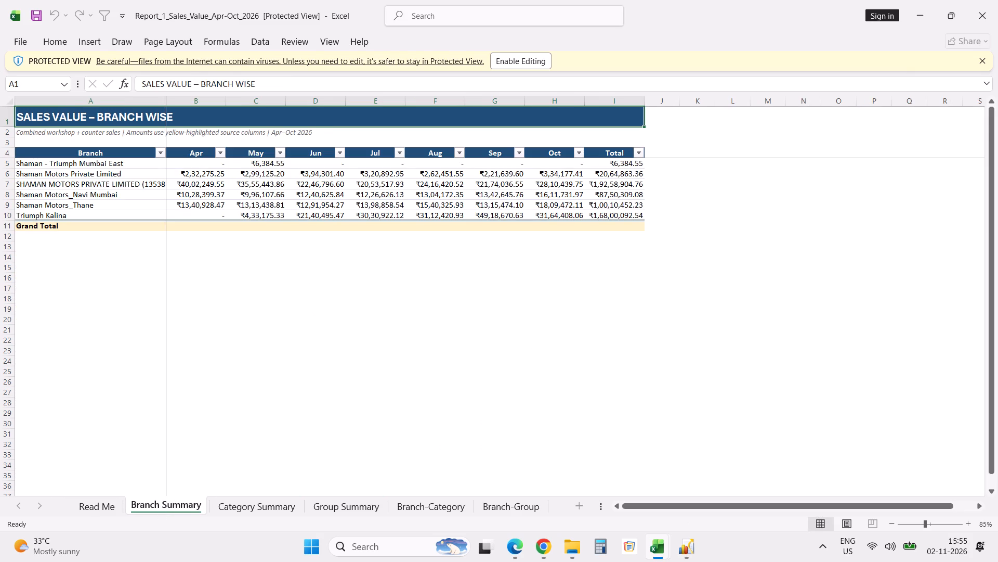
{"action": "left_click", "coordinate": [524, 62]}
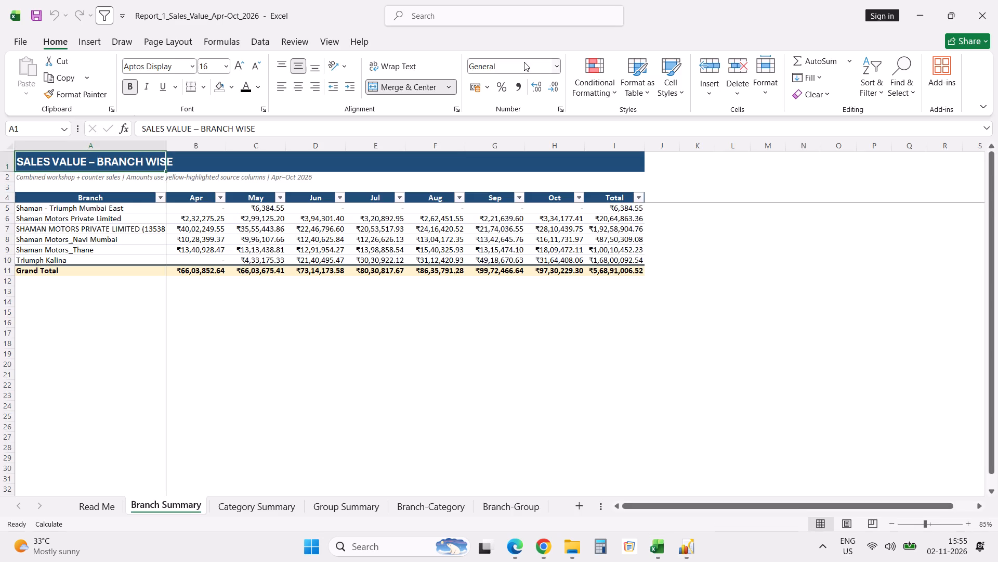
Format the Branch Summary amounts in B6:I11, including the Grand Total row, in comma style with no decimals.
{"action": "left_click", "coordinate": [199, 223]}
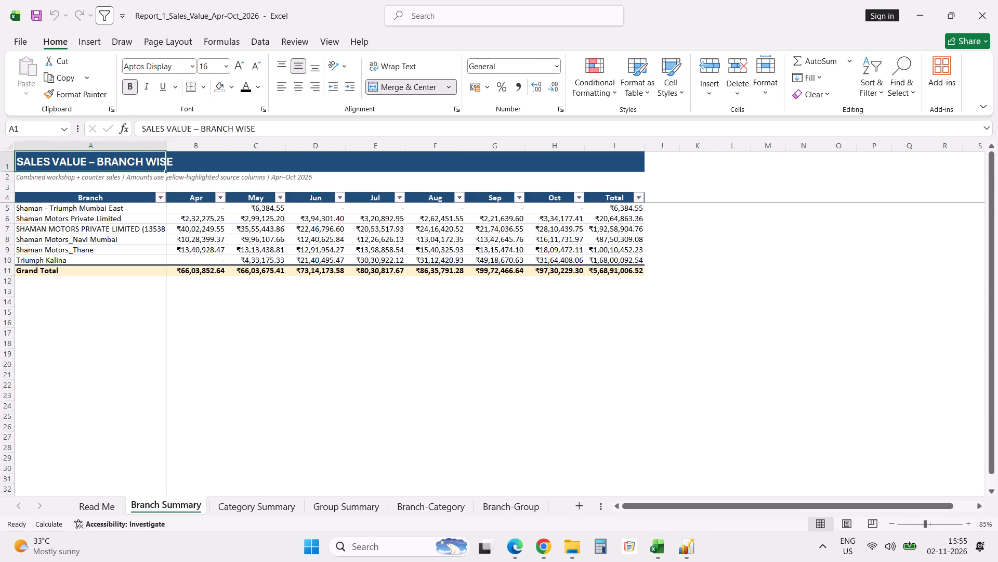
{"action": "left_click", "coordinate": [608, 274], "text": "shift"}
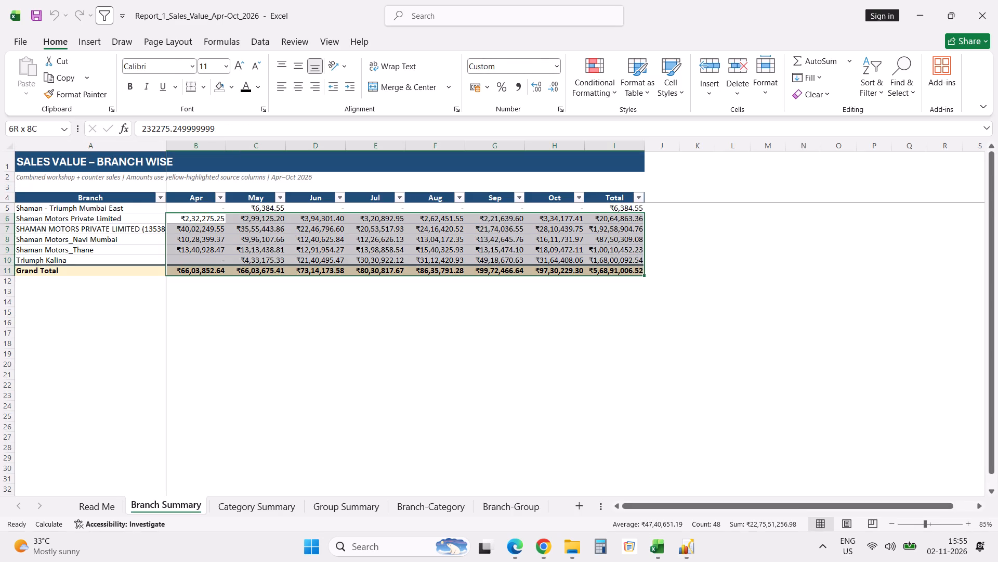
{"action": "left_click", "coordinate": [521, 90]}
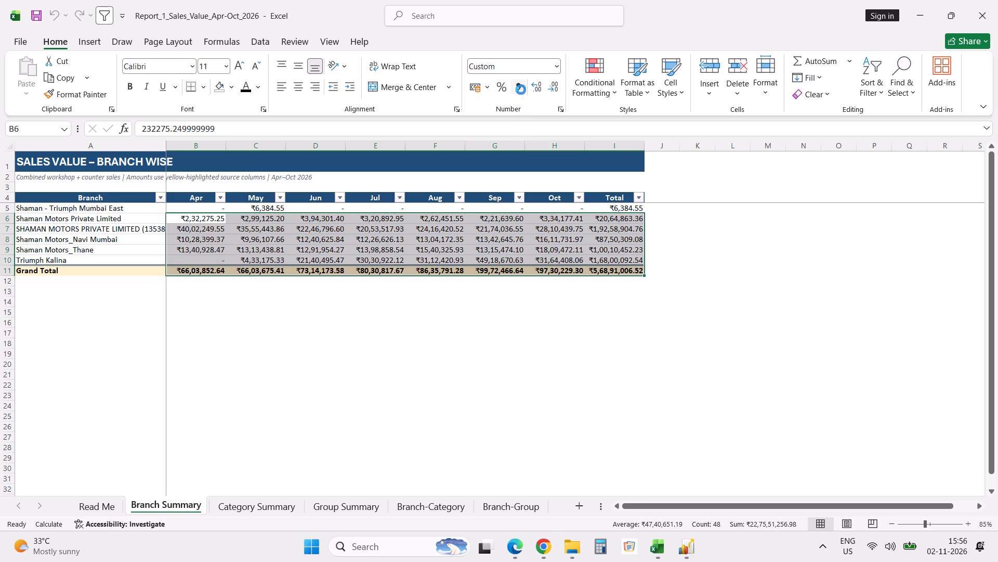
{"action": "triple_click", "coordinate": [555, 92]}
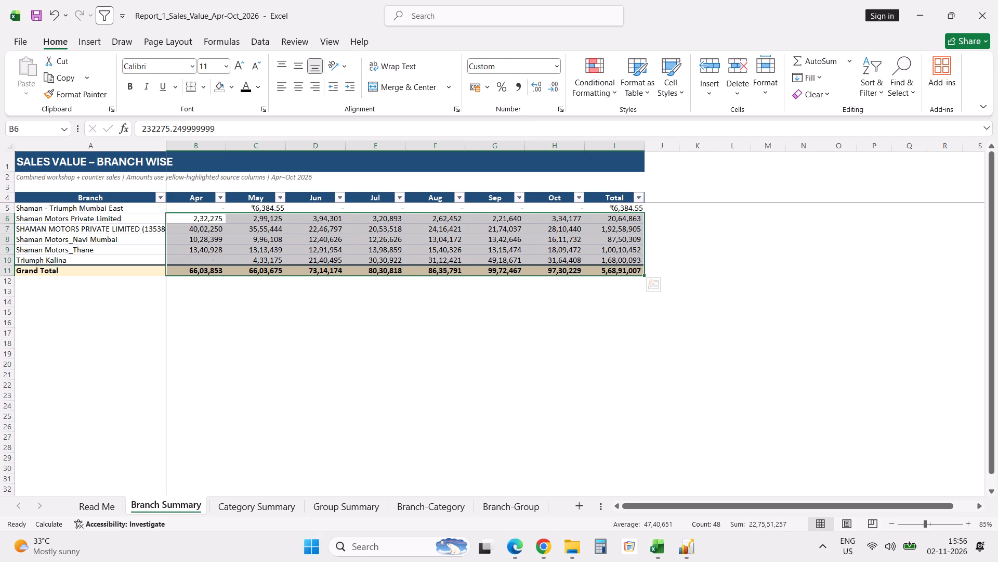
{"action": "left_click", "coordinate": [536, 297]}
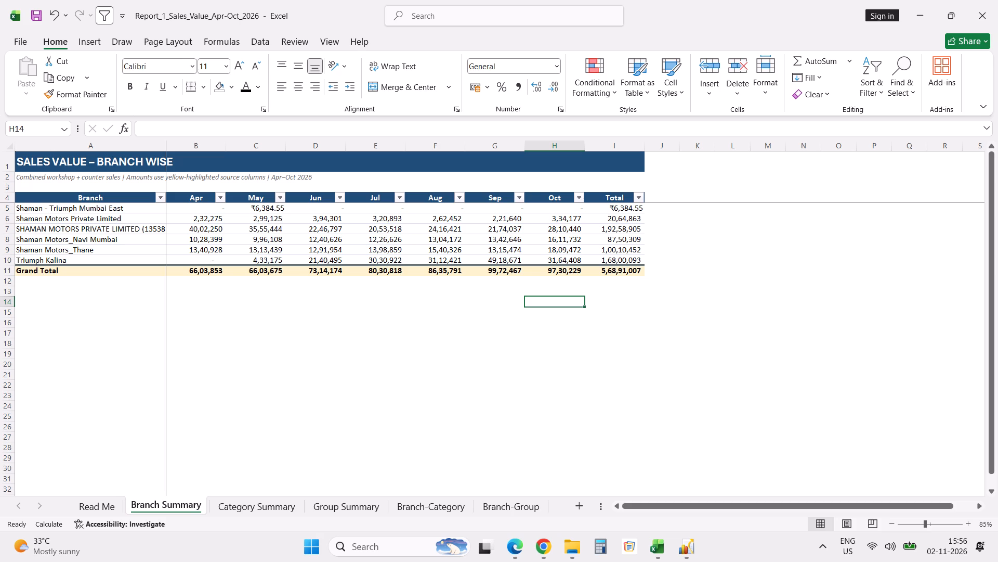
Format all Category Summary amounts in B5:I10, including the Grand Total row, in comma style with no decimals.
{"action": "left_click", "coordinate": [247, 505]}
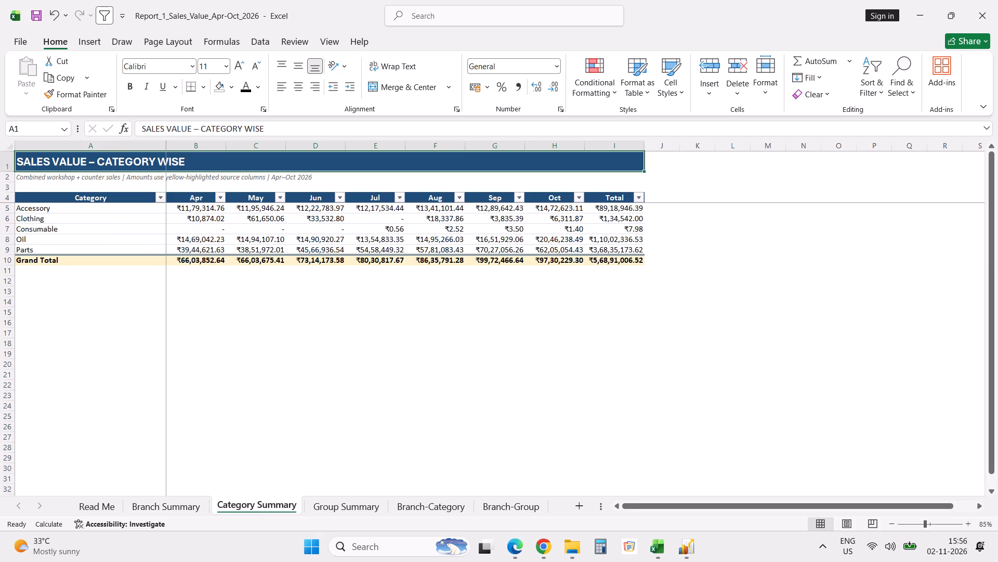
{"action": "left_click", "coordinate": [207, 209]}
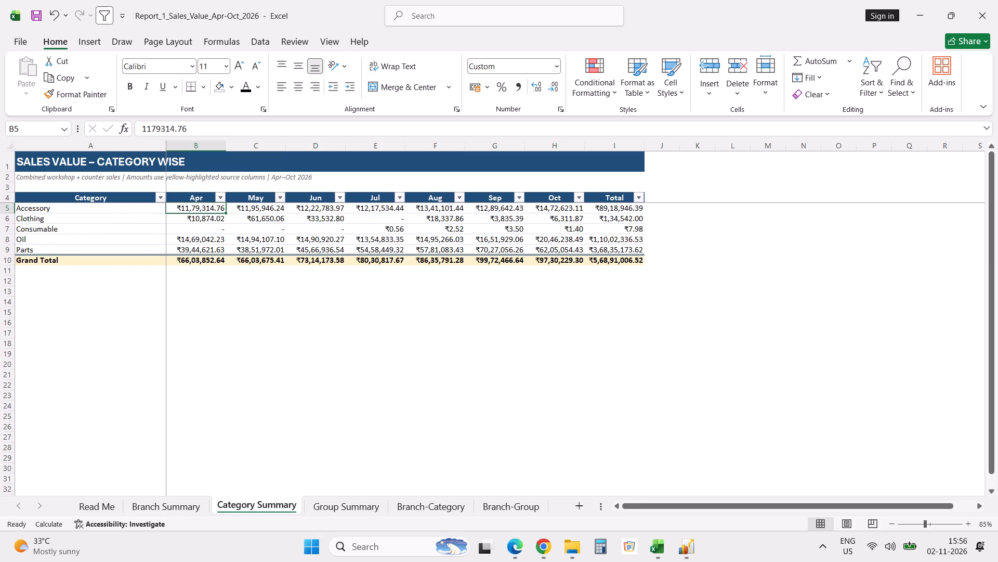
{"action": "left_click", "coordinate": [625, 259], "text": "shift"}
{"action": "left_click", "coordinate": [519, 82]}
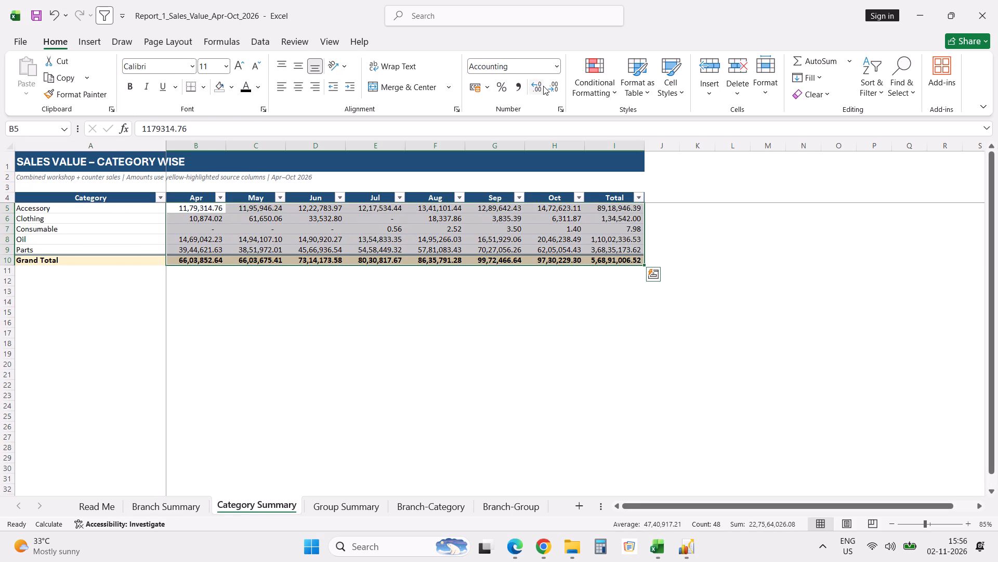
{"action": "triple_click", "coordinate": [555, 86]}
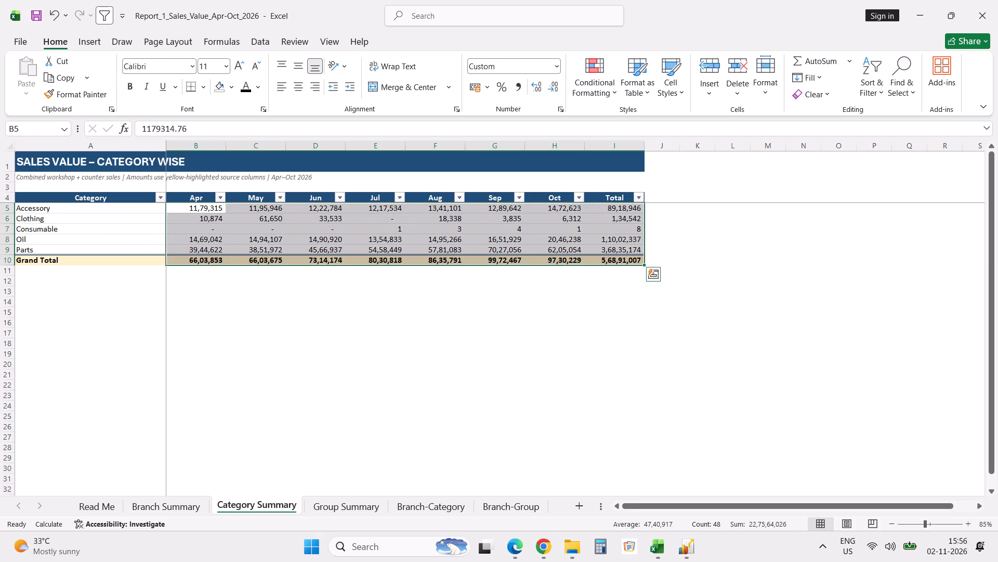
{"action": "scroll", "coordinate": [263, 399], "scroll_direction": "up", "scroll_amount": 2}
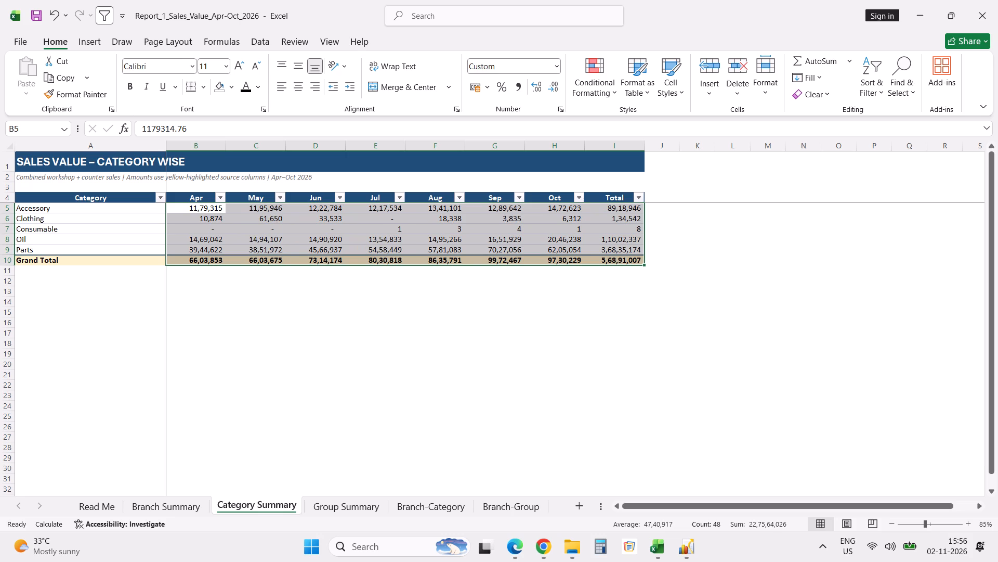
Format all Group Summary amounts in B5:I13, including the Grand Total row, in comma style with no decimals.
{"action": "left_click", "coordinate": [359, 508]}
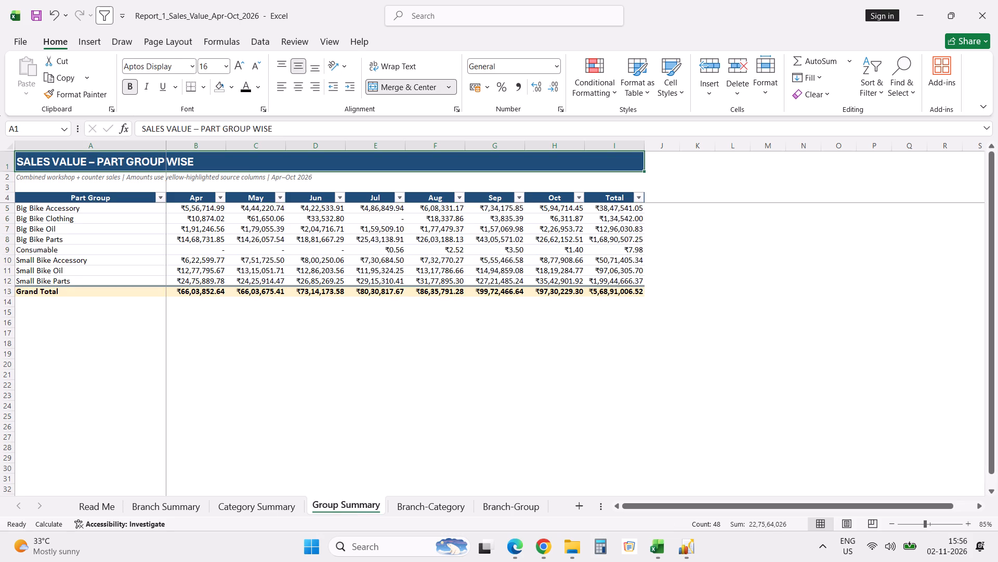
{"action": "left_click", "coordinate": [207, 211]}
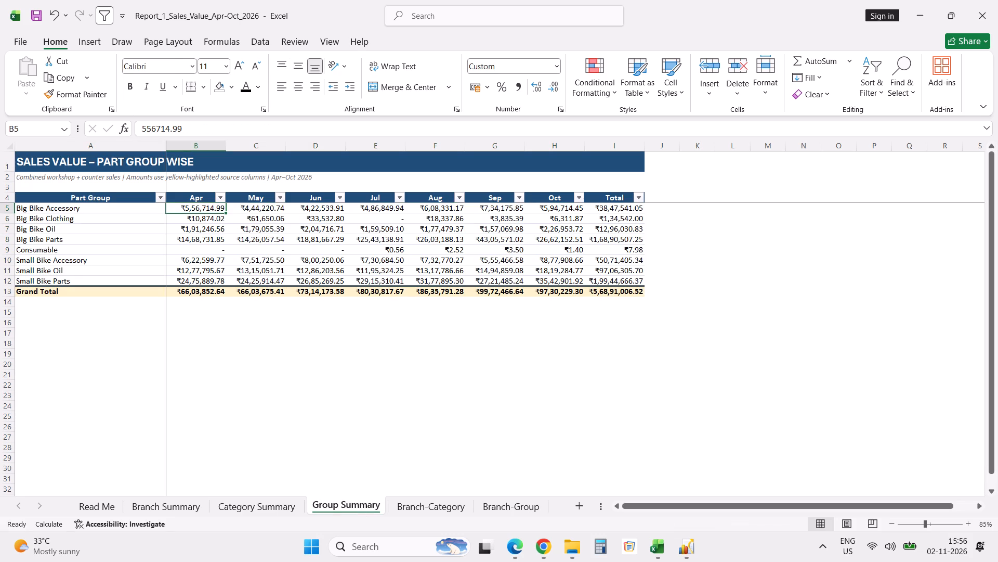
{"action": "left_click", "coordinate": [624, 293], "text": "shift"}
{"action": "left_click", "coordinate": [518, 89]}
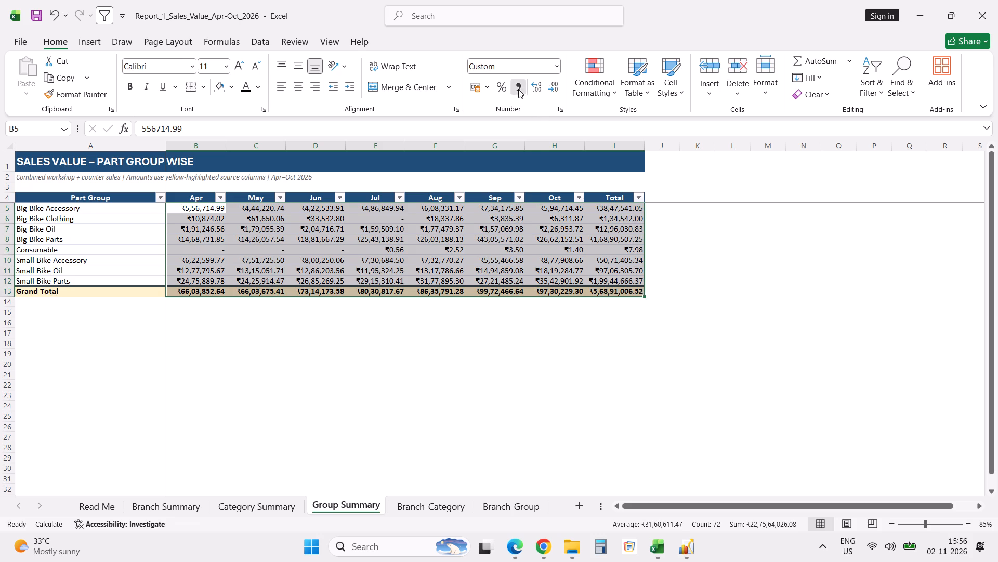
{"action": "triple_click", "coordinate": [555, 91]}
{"action": "left_click", "coordinate": [555, 91]}
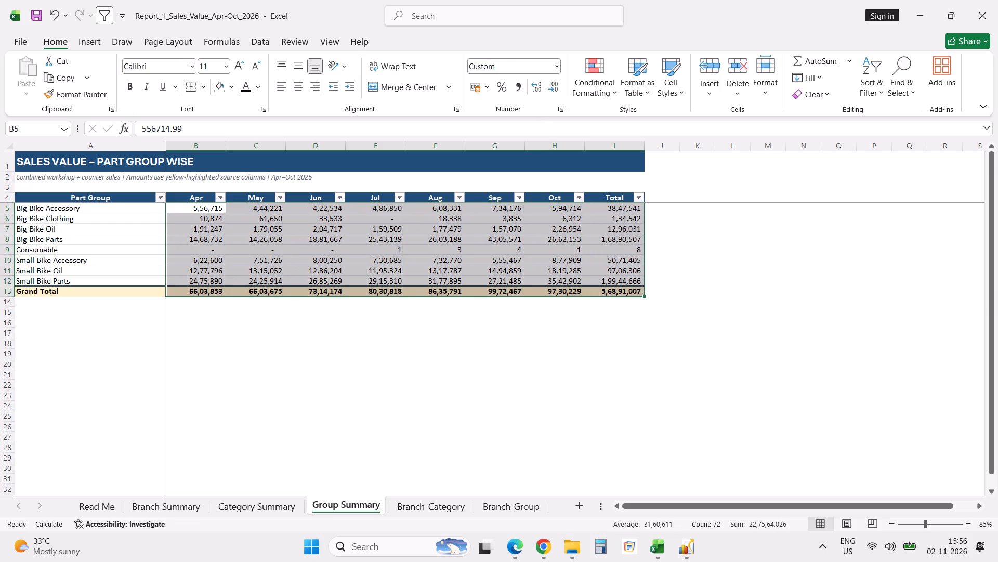
{"action": "left_click", "coordinate": [503, 315]}
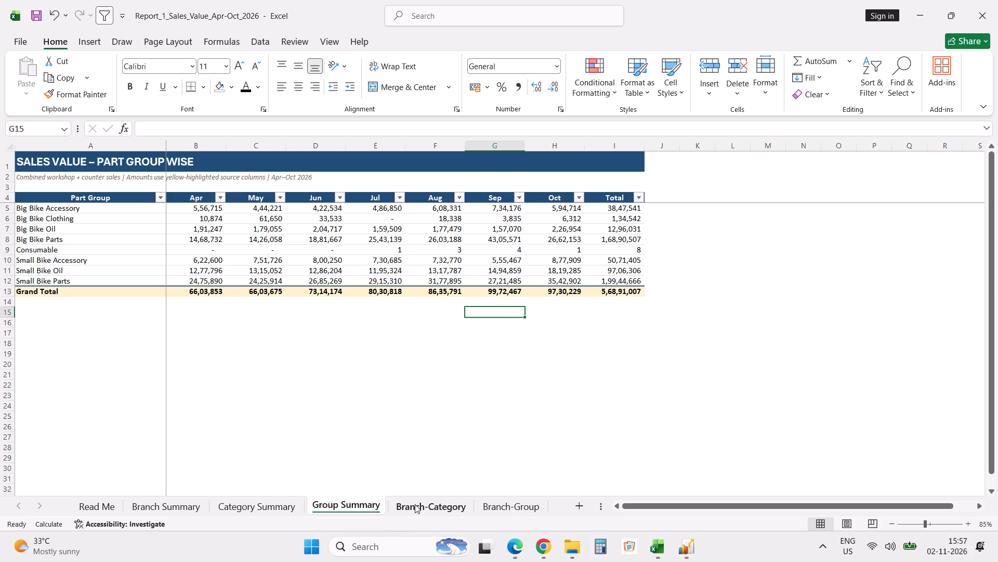
{"action": "left_click", "coordinate": [513, 282]}
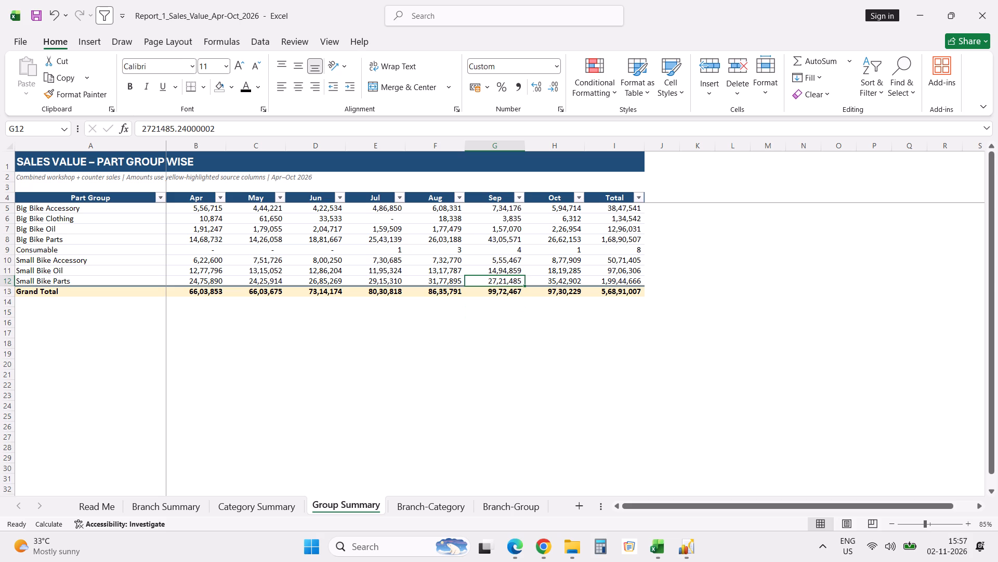
Examine the branch-wise category tables on the Branch-Category sheet.
{"action": "left_click", "coordinate": [432, 502]}
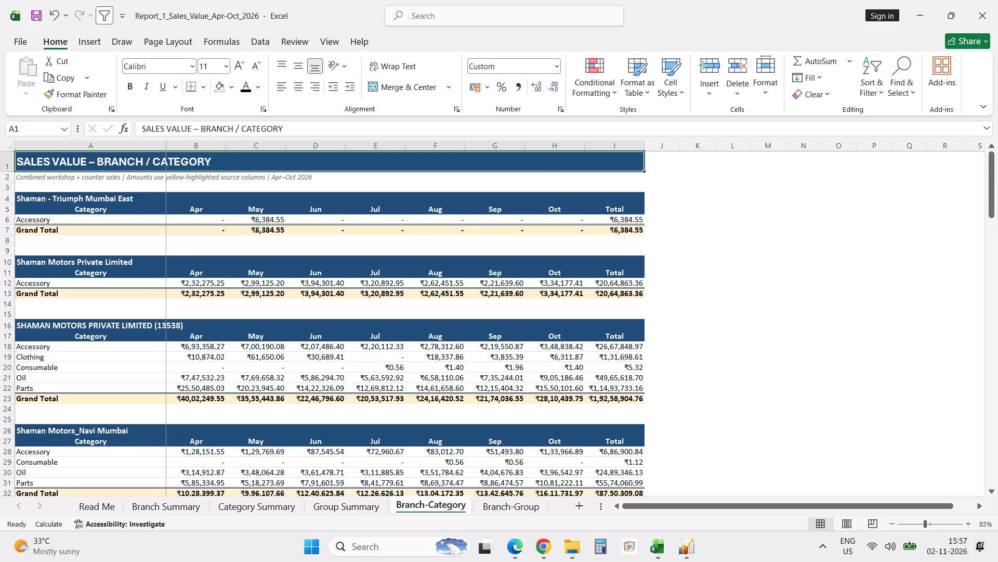
{"action": "scroll", "coordinate": [426, 386], "scroll_direction": "down", "scroll_amount": 6}
{"action": "left_click", "coordinate": [366, 390]}
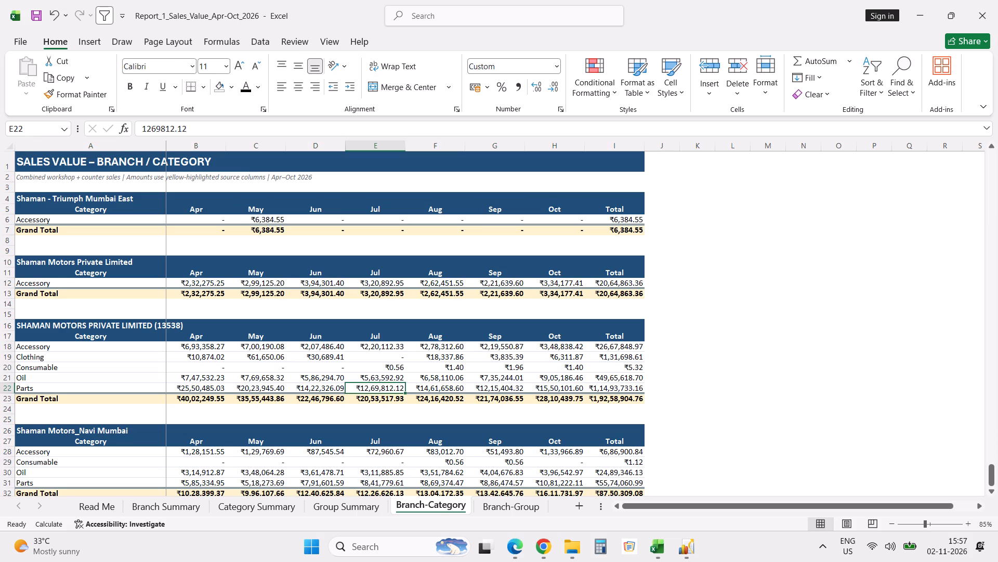
{"action": "scroll", "coordinate": [366, 390], "scroll_direction": "down", "scroll_amount": 5}
{"action": "scroll", "coordinate": [366, 390], "scroll_direction": "up", "scroll_amount": 20}
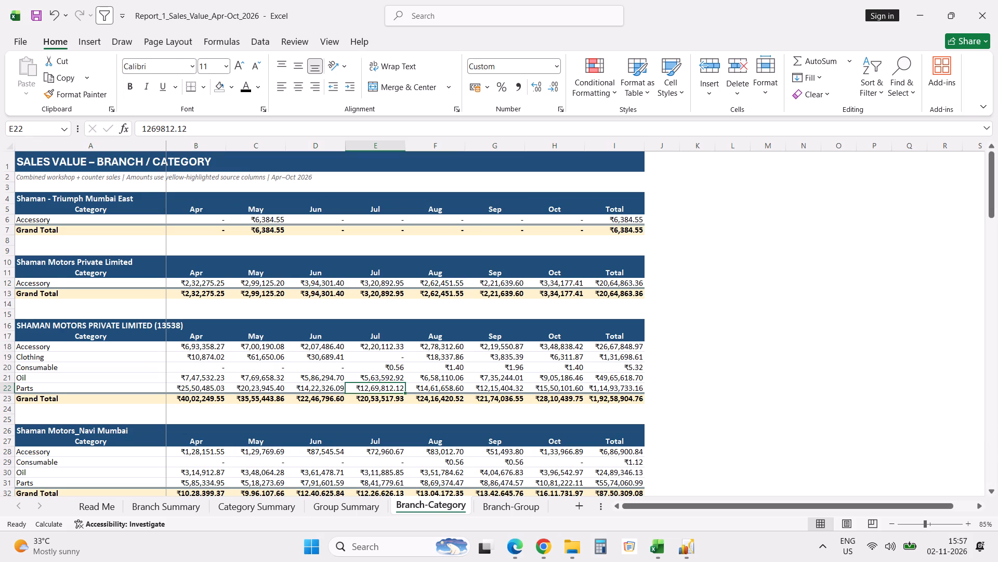
{"action": "scroll", "coordinate": [366, 390], "scroll_direction": "up", "scroll_amount": 6}
{"action": "scroll", "coordinate": [366, 390], "scroll_direction": "down", "scroll_amount": 6}
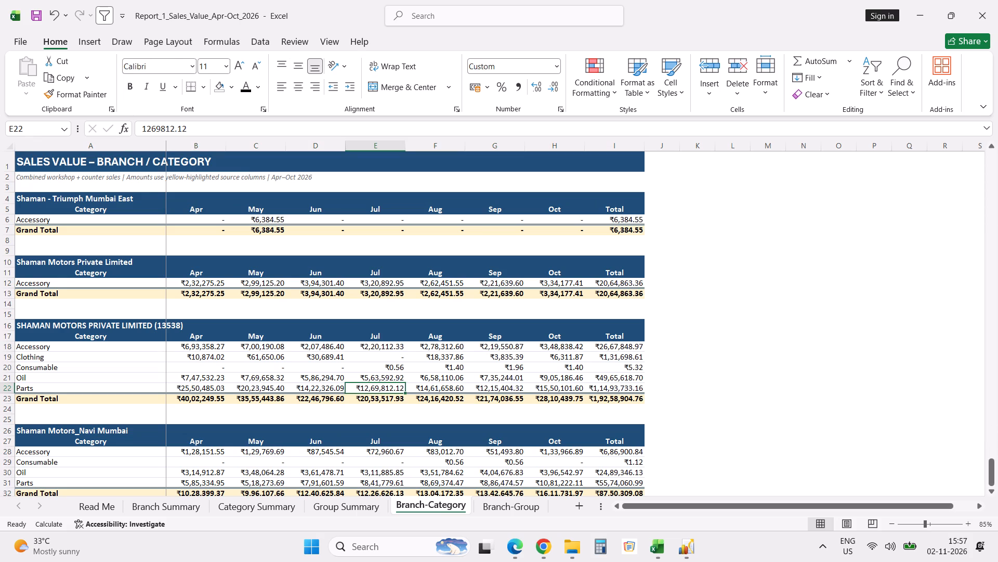
Unfreeze the panes on the Branch-Group sheet and review its branch tables down to Triumph Kalina.
{"action": "left_click", "coordinate": [498, 510]}
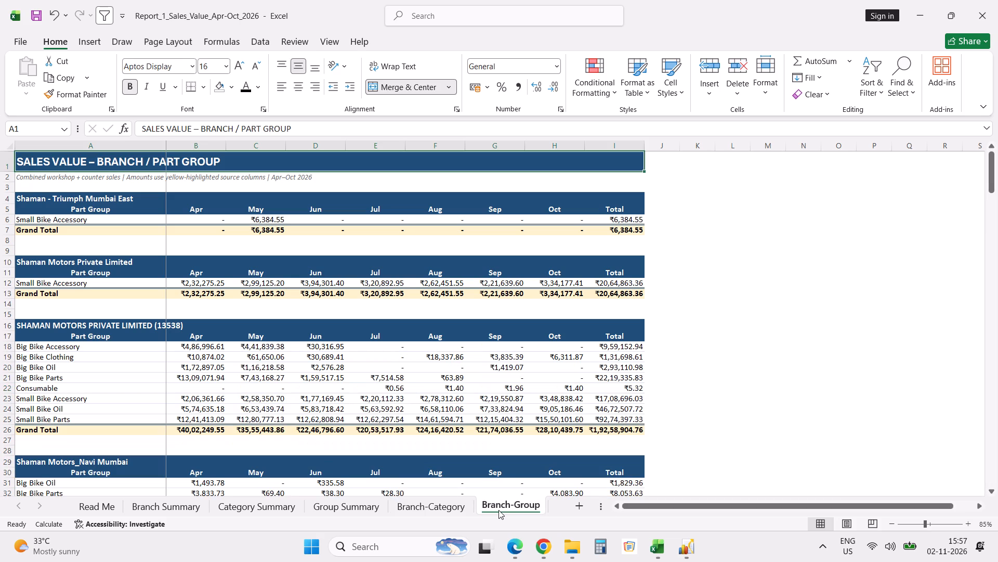
{"action": "scroll", "coordinate": [674, 400], "scroll_direction": "down", "scroll_amount": 4}
{"action": "scroll", "coordinate": [674, 400], "scroll_direction": "up", "scroll_amount": 6}
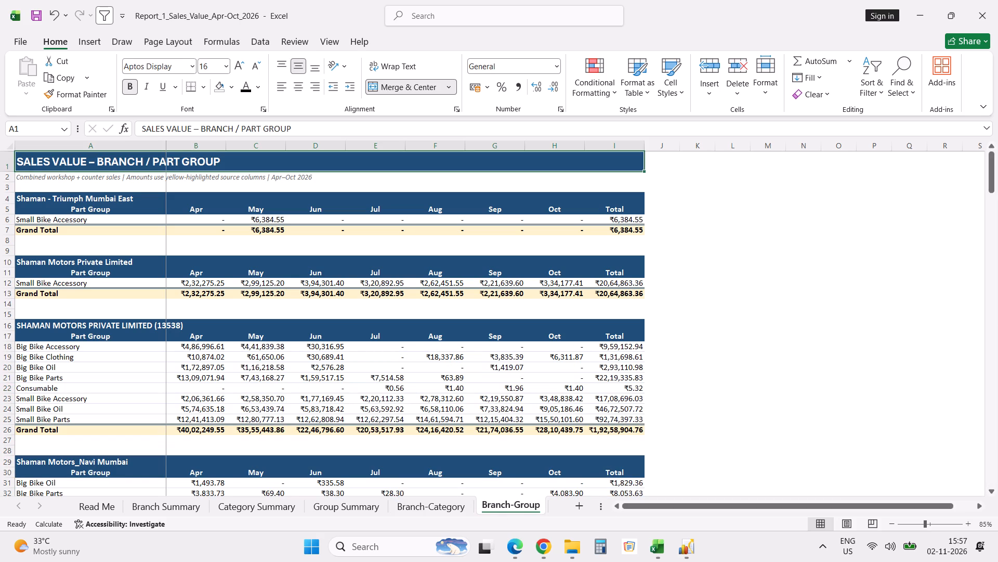
{"action": "scroll", "coordinate": [674, 400], "scroll_direction": "down", "scroll_amount": 4}
{"action": "scroll", "coordinate": [674, 400], "scroll_direction": "up", "scroll_amount": 12}
{"action": "left_click", "coordinate": [674, 400]}
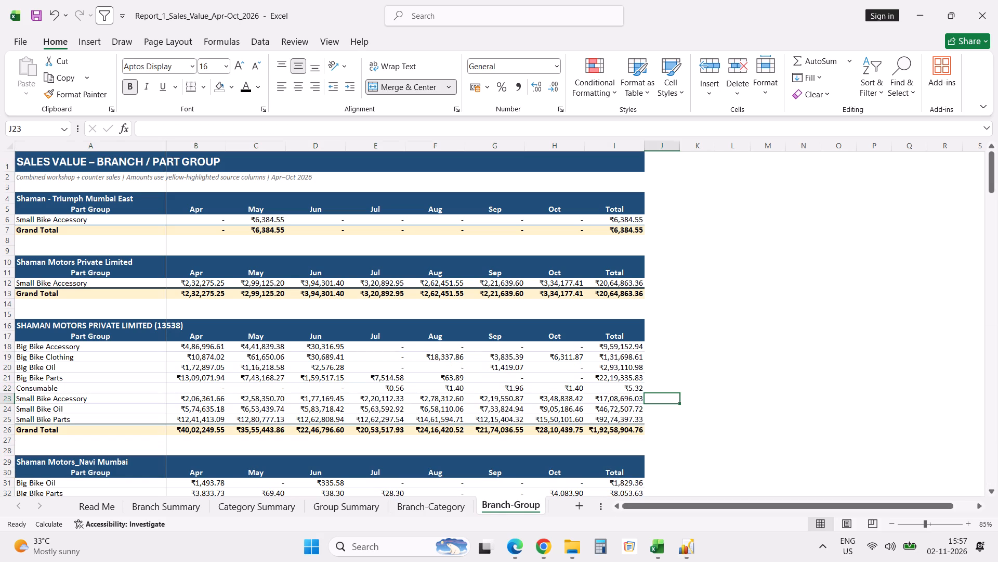
{"action": "key", "text": "alt+w"}
{"action": "type", "text": "ff"}
{"action": "scroll", "coordinate": [674, 400], "scroll_direction": "down", "scroll_amount": 7}
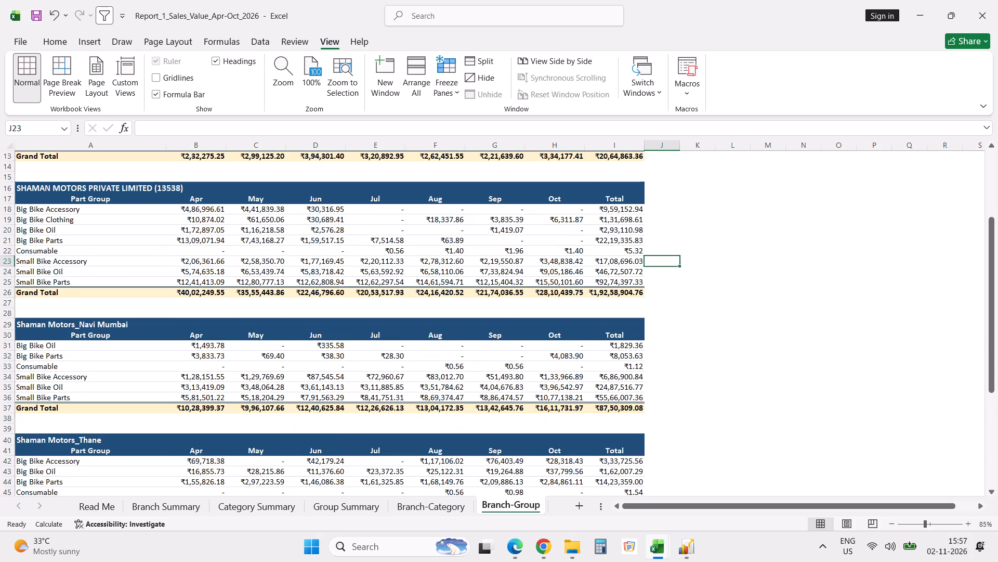
{"action": "scroll", "coordinate": [674, 400], "scroll_direction": "down", "scroll_amount": 8}
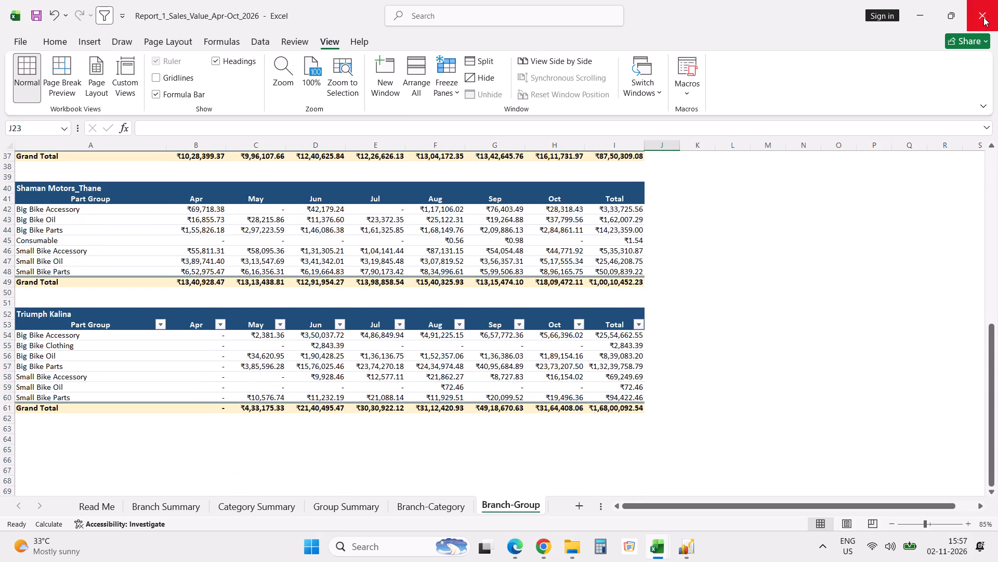
Close the Report_1_Sales_Value_Apr-Oct_2026 workbook.
{"action": "left_click", "coordinate": [983, 17]}
{"action": "left_click", "coordinate": [454, 289]}
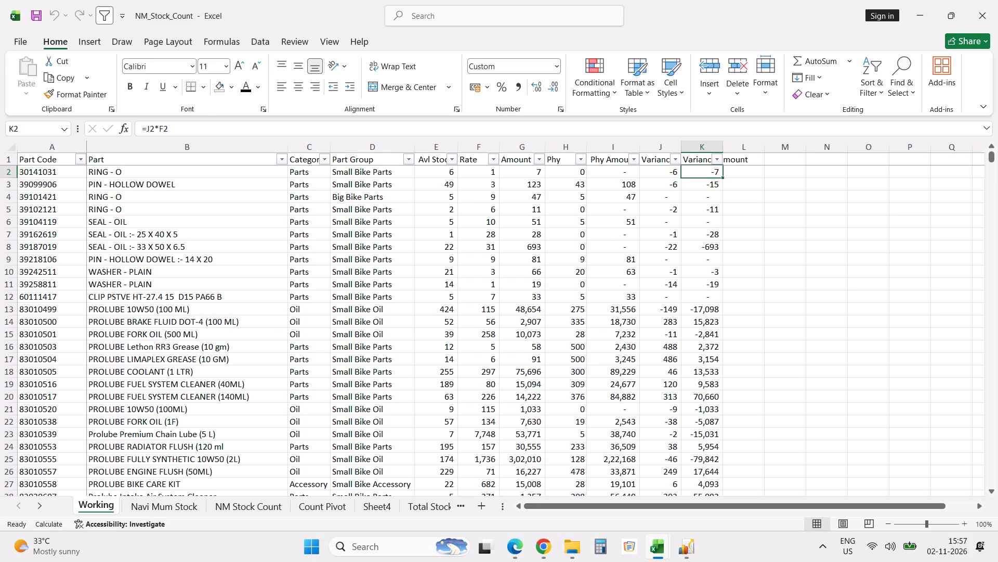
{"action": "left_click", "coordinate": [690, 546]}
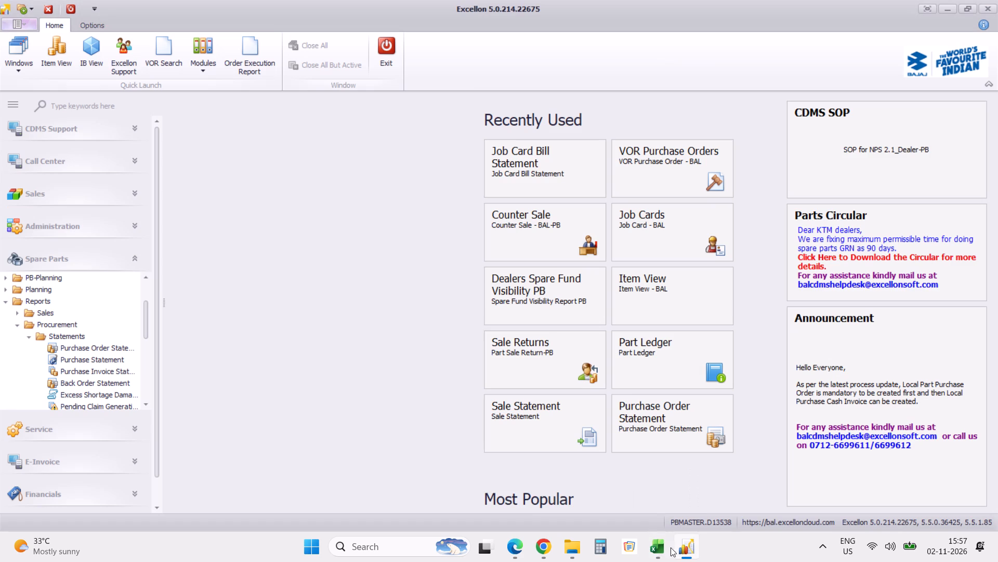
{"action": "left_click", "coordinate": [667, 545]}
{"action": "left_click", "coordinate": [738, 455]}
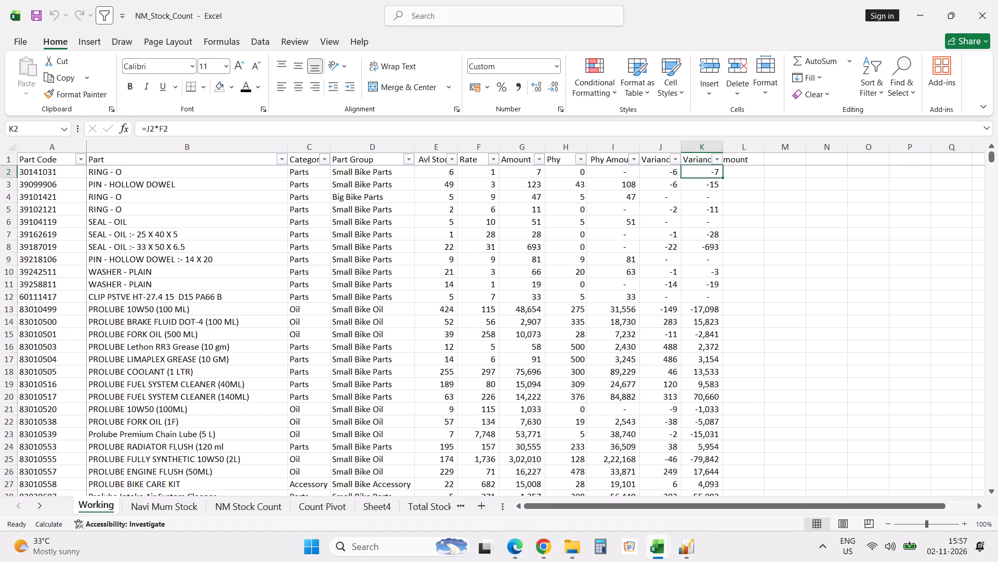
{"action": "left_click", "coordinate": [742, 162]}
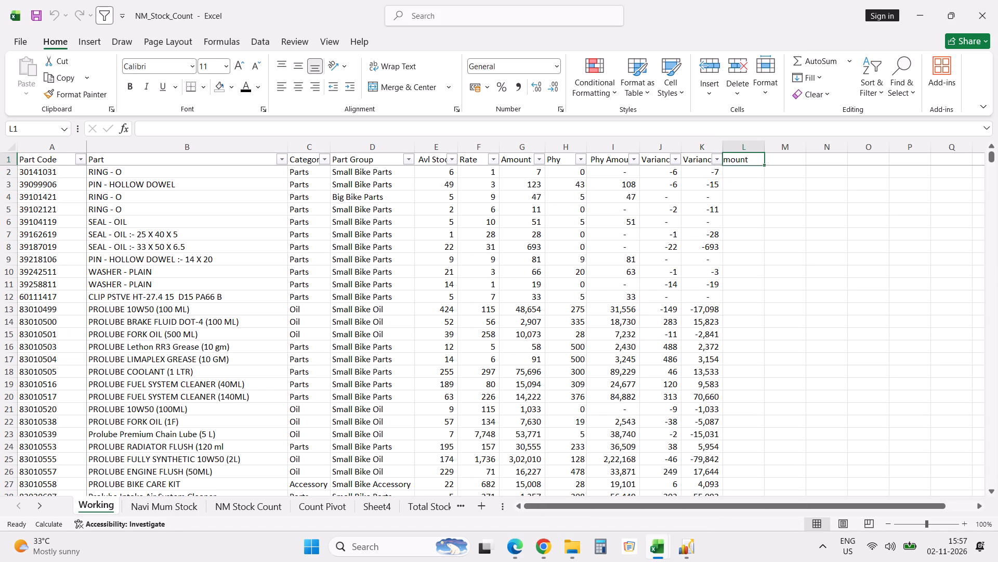
Open Thane Inventory_Count_All-2 from the Audit folder's Thane subfolder without updating its links, and view its Movement sheet.
{"action": "left_click", "coordinate": [567, 545]}
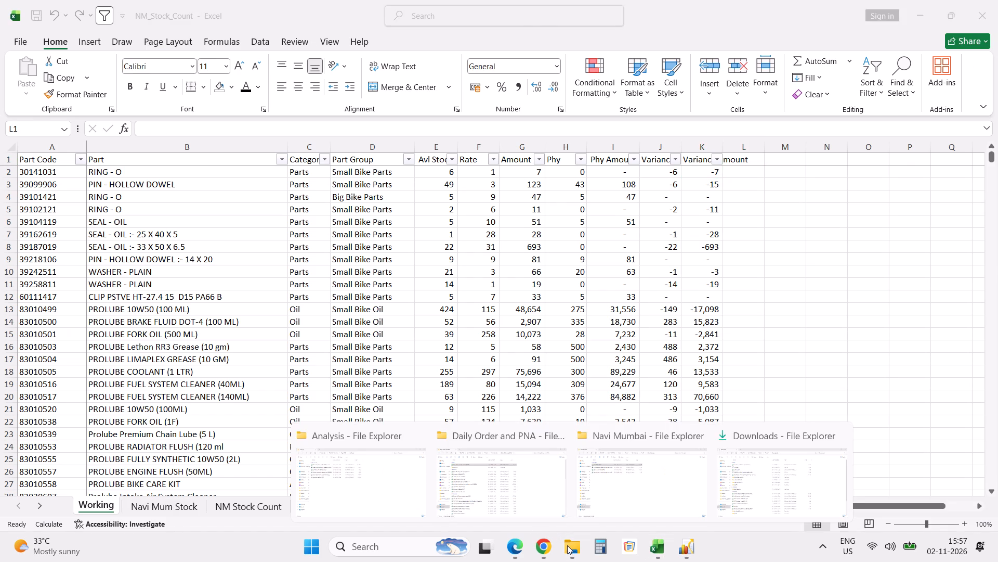
{"action": "left_click", "coordinate": [621, 472]}
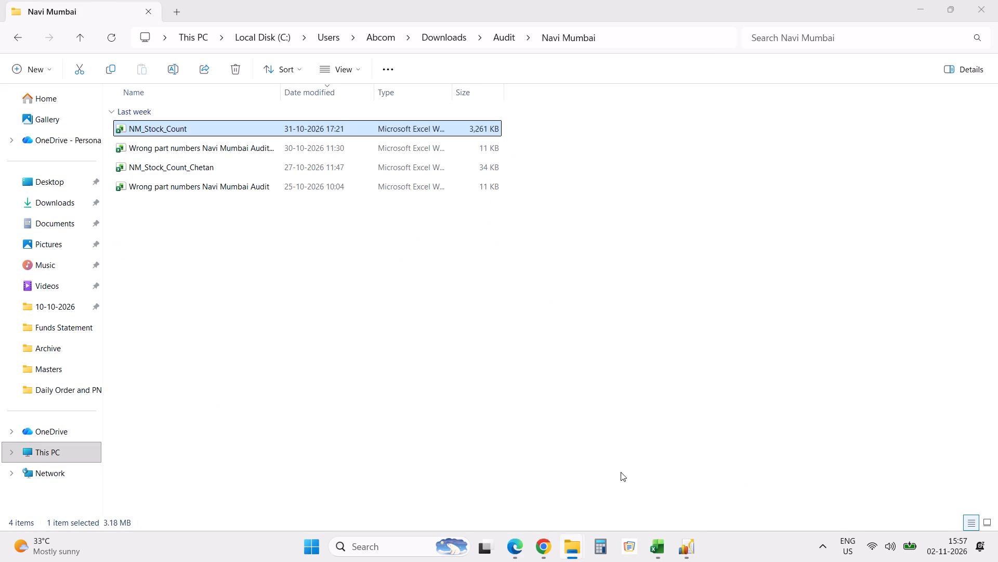
{"action": "left_click", "coordinate": [16, 36]}
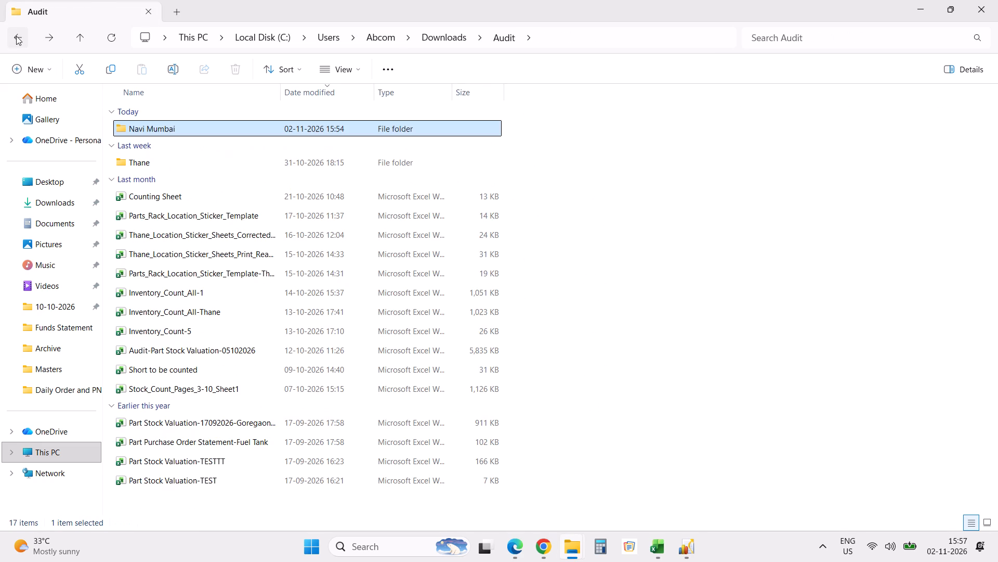
{"action": "double_click", "coordinate": [149, 165]}
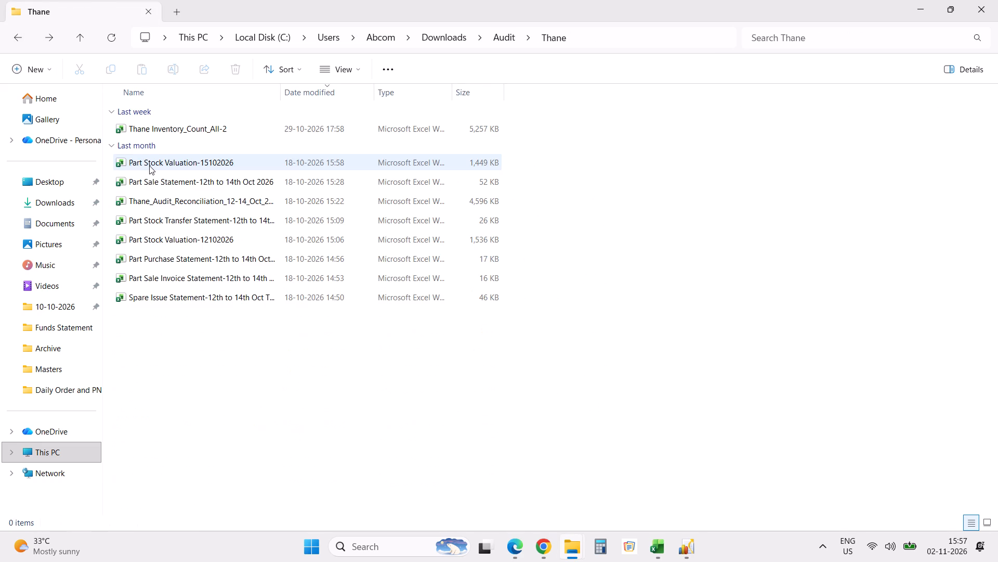
{"action": "double_click", "coordinate": [195, 129]}
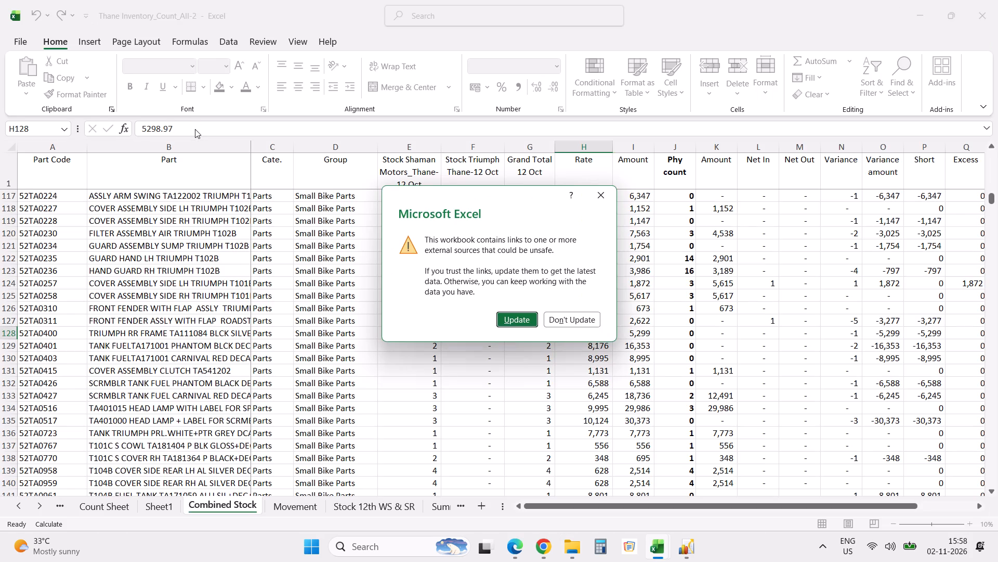
{"action": "left_click", "coordinate": [560, 320]}
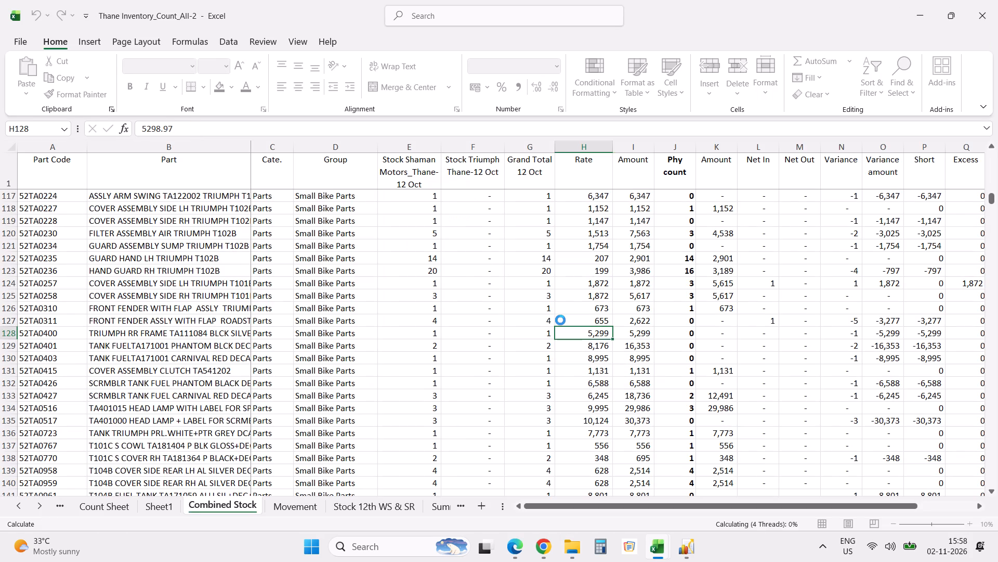
{"action": "left_click", "coordinate": [764, 179]}
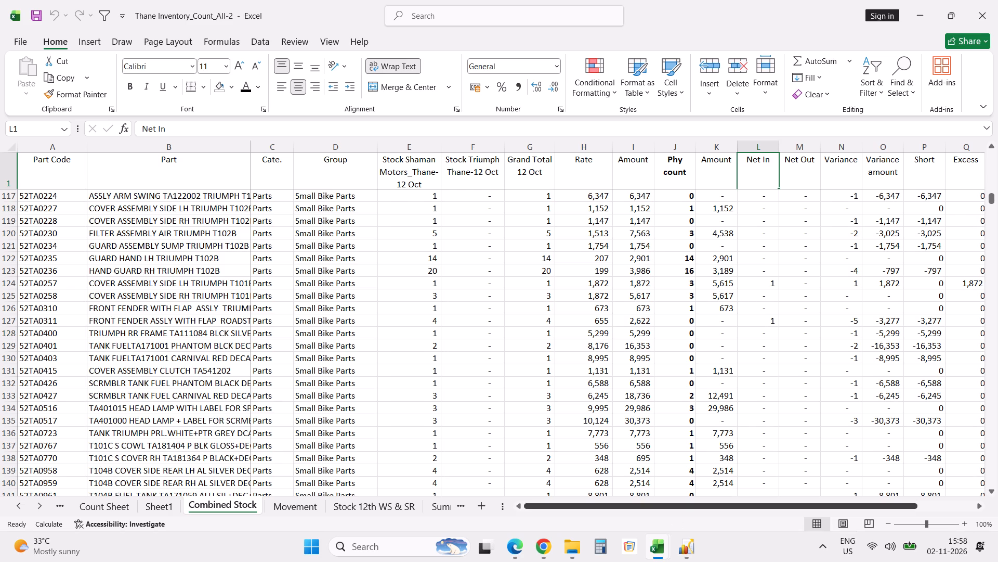
{"action": "left_click", "coordinate": [304, 508]}
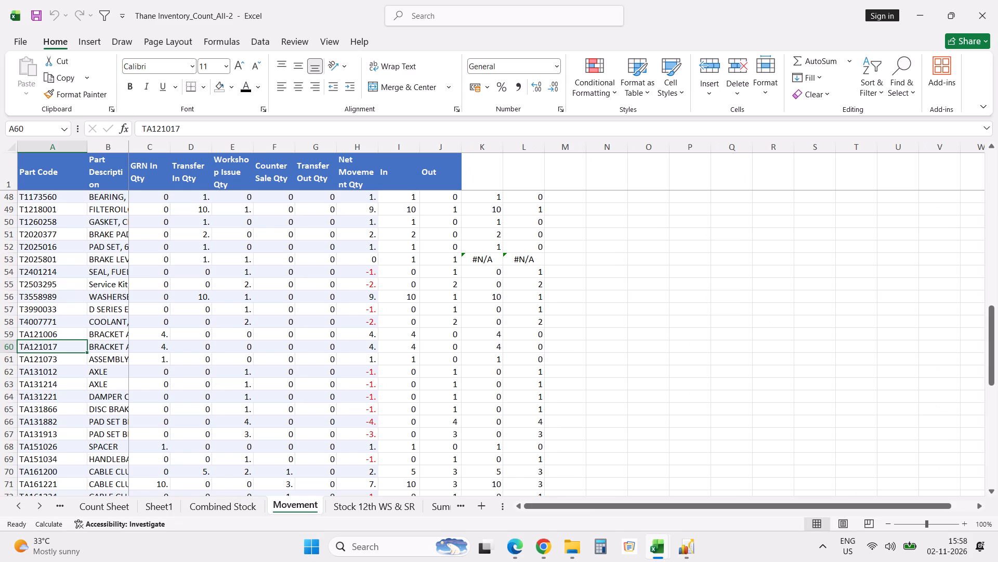
Check the October 2026 dates in the system calendar.
{"action": "left_click", "coordinate": [944, 547]}
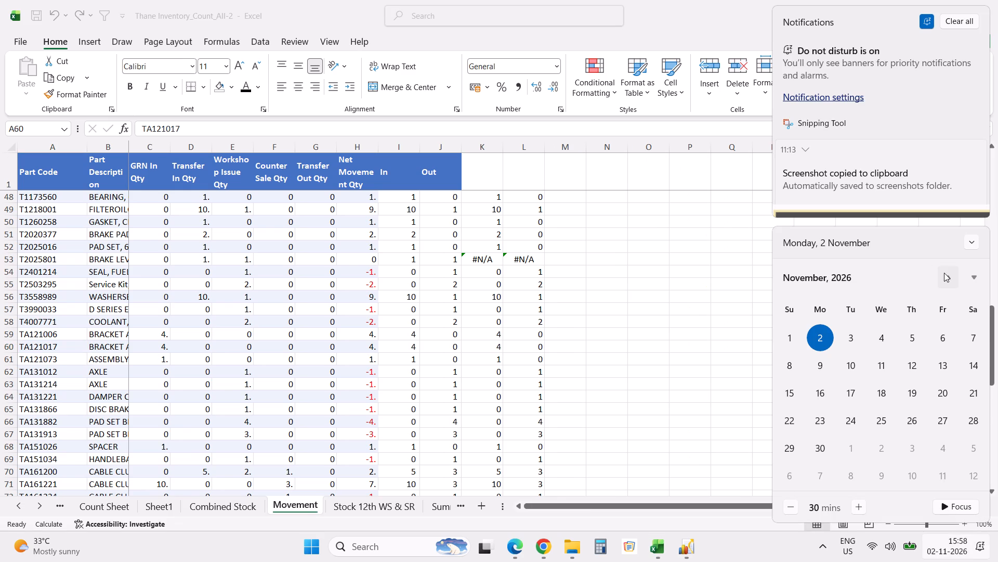
{"action": "left_click", "coordinate": [949, 279]}
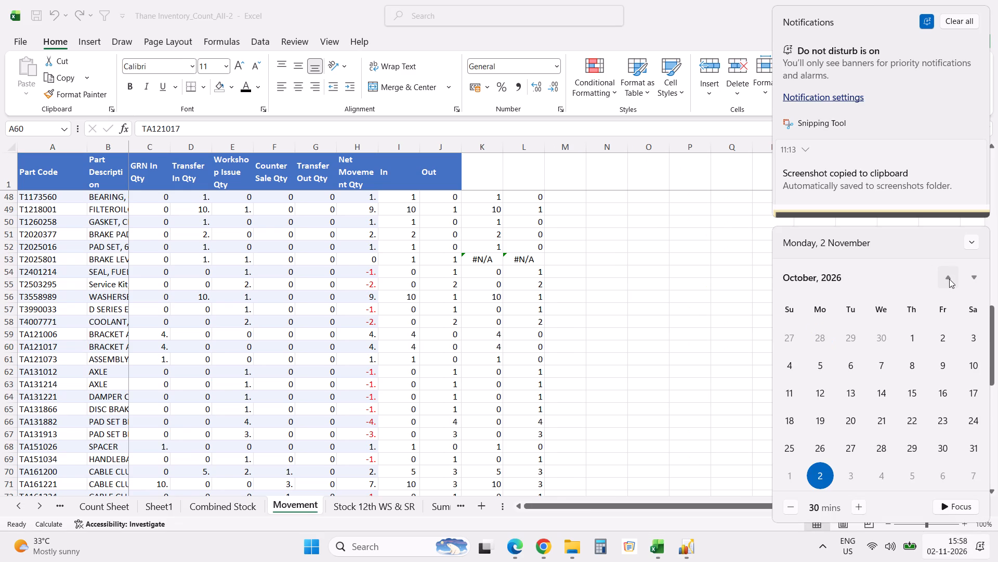
{"action": "key", "text": "Escape"}
Switch to Excellon, generate the Part Purchase Invoice Statement for Month To Date, and disable its supplier and invoice-date filter.
{"action": "left_click", "coordinate": [689, 540]}
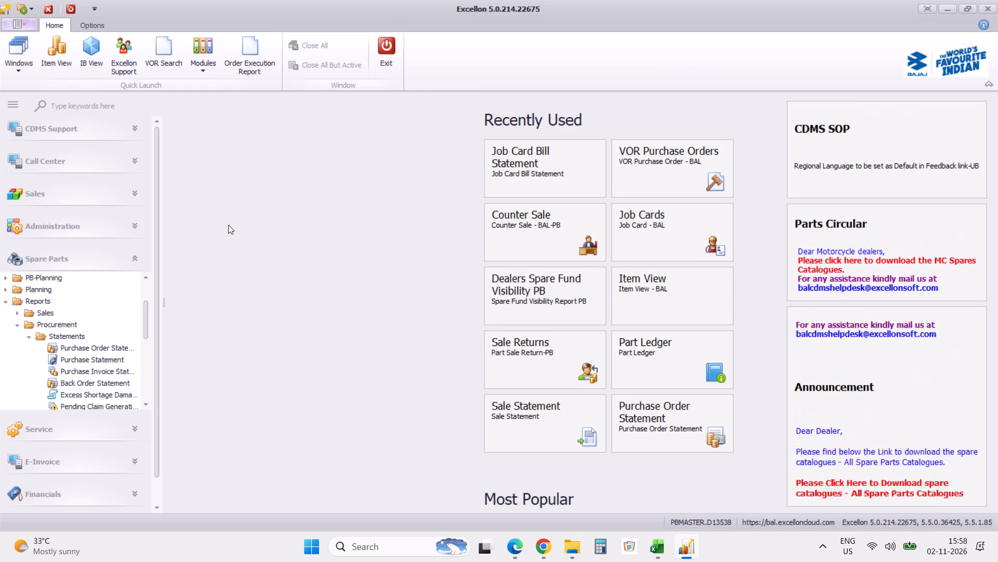
{"action": "left_click", "coordinate": [110, 371]}
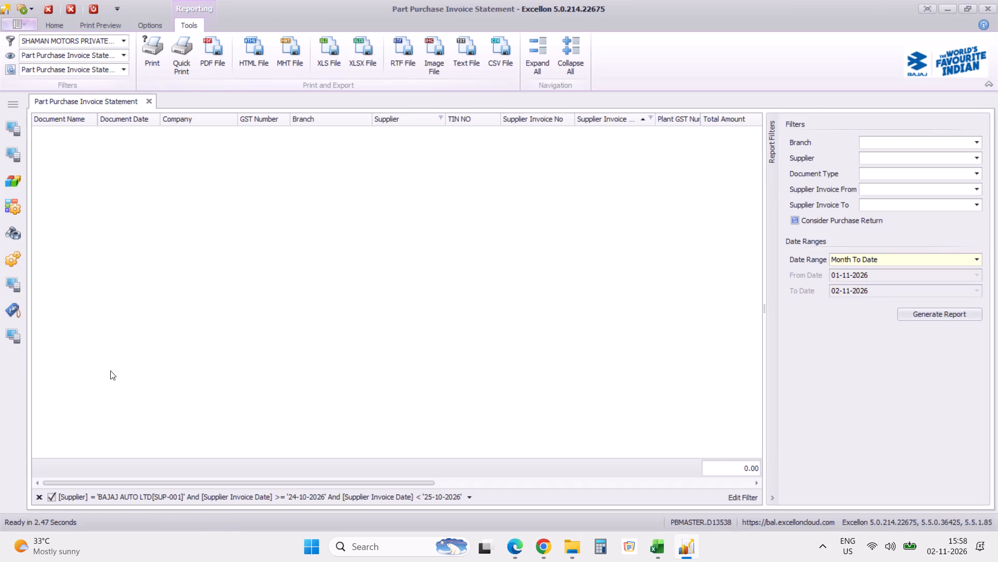
{"action": "left_click", "coordinate": [915, 315]}
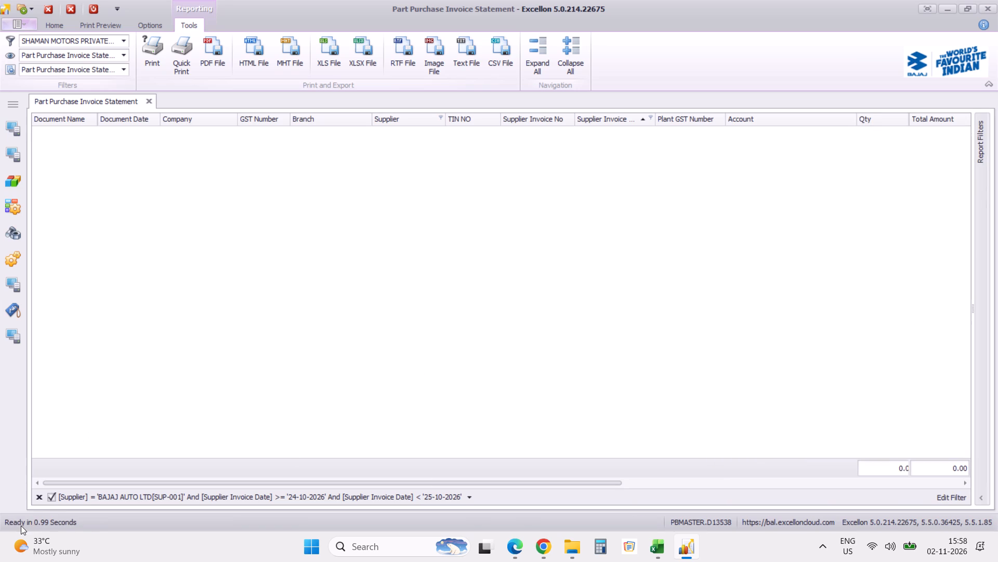
{"action": "left_click", "coordinate": [51, 495]}
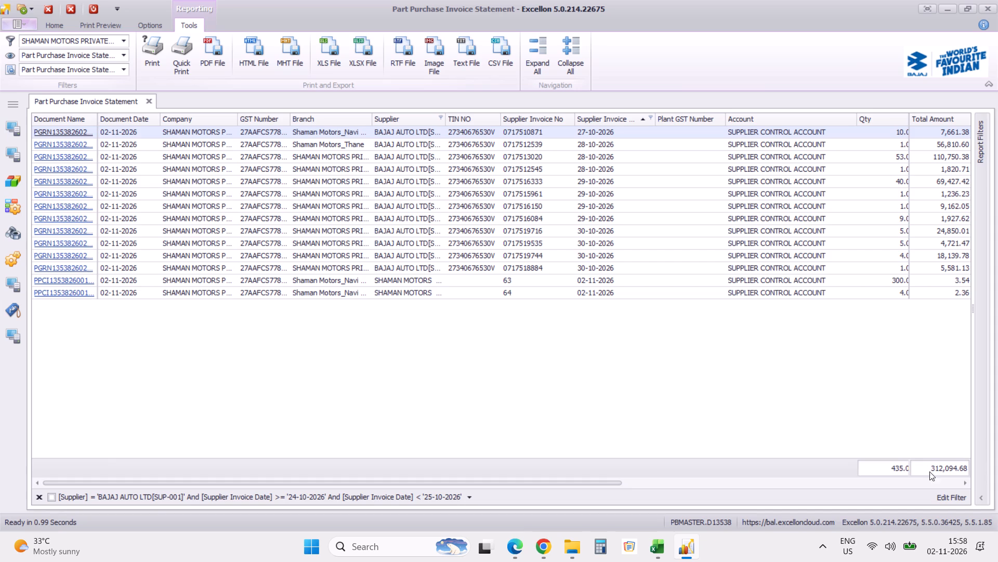
Regenerate the Part Purchase Invoice Statement for a custom date range from 21-10-2026 to 24-10-2026.
{"action": "left_click", "coordinate": [979, 498]}
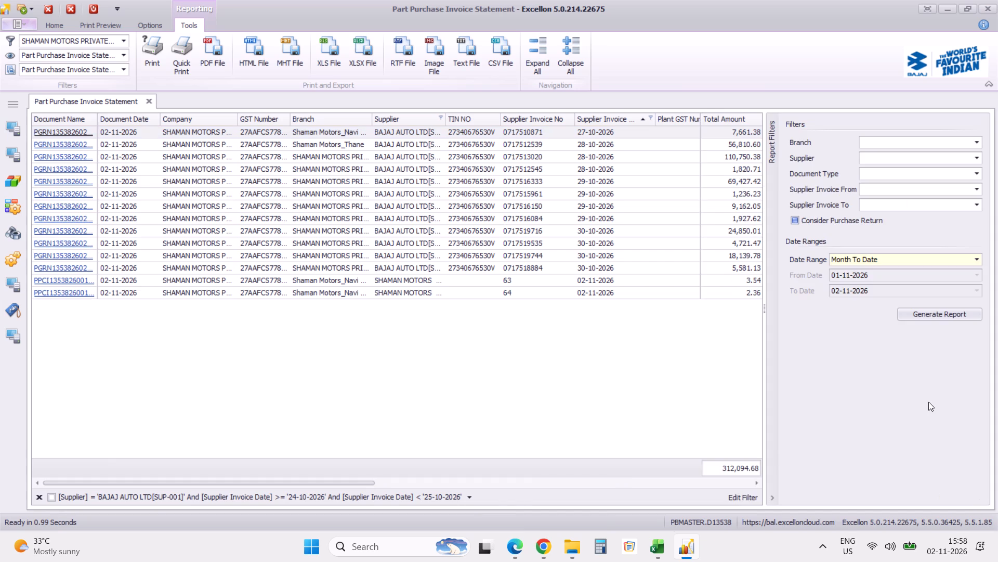
{"action": "left_click", "coordinate": [637, 414]}
{"action": "scroll", "coordinate": [521, 406], "scroll_direction": "right", "scroll_amount": 8}
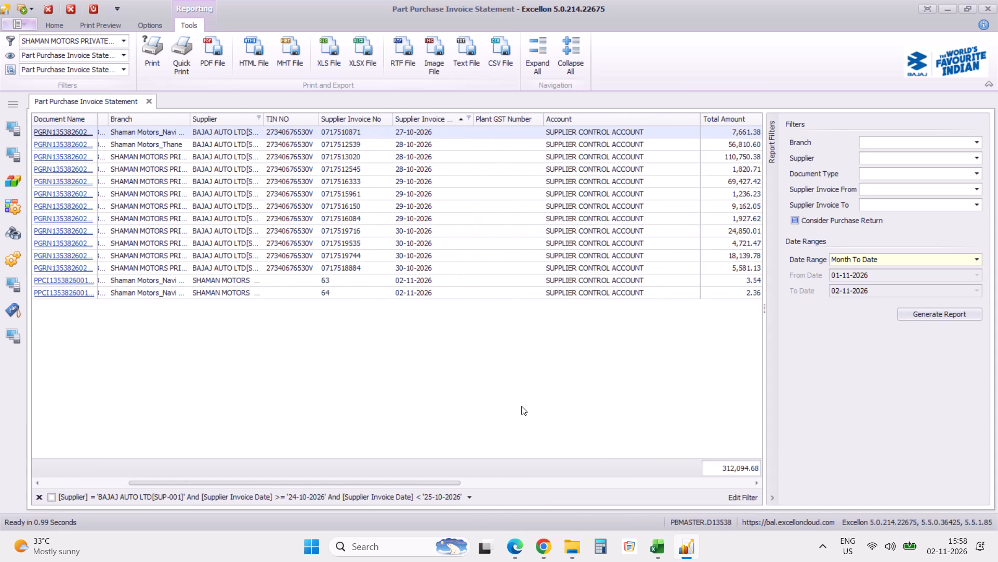
{"action": "scroll", "coordinate": [521, 406], "scroll_direction": "right", "scroll_amount": 19}
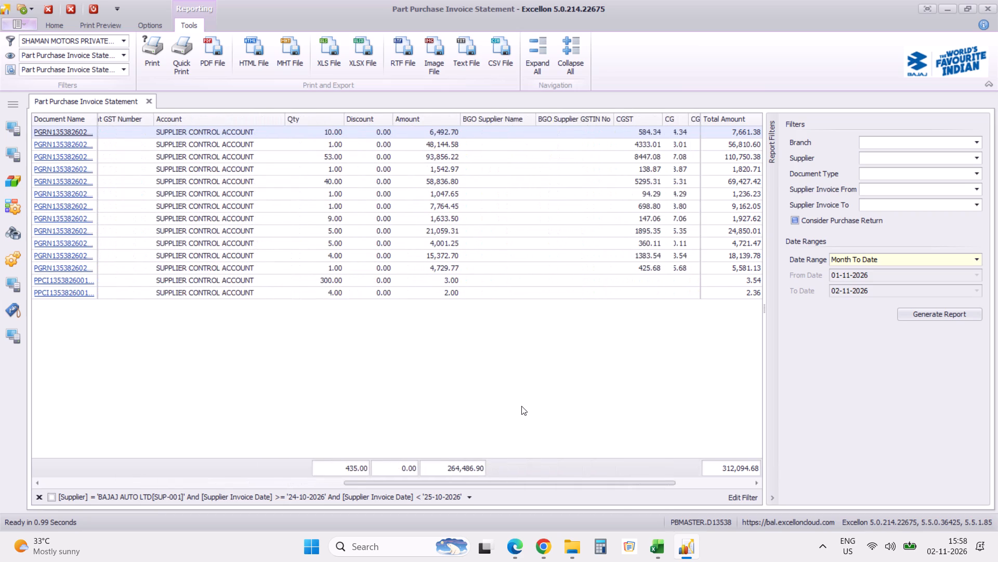
{"action": "left_click", "coordinate": [976, 257]}
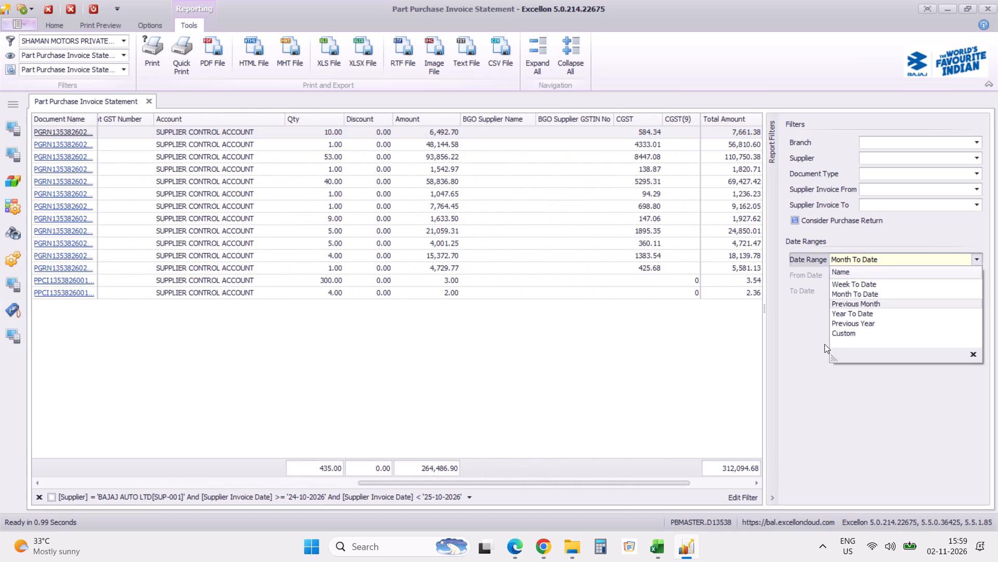
{"action": "left_click", "coordinate": [846, 333]}
{"action": "key", "text": "Tab"}
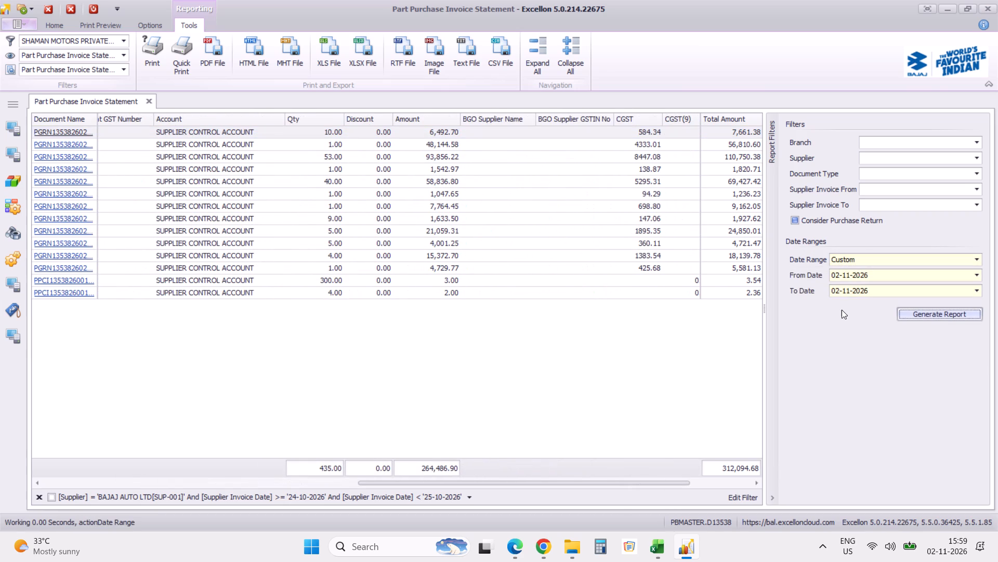
{"action": "left_click", "coordinate": [835, 277]}
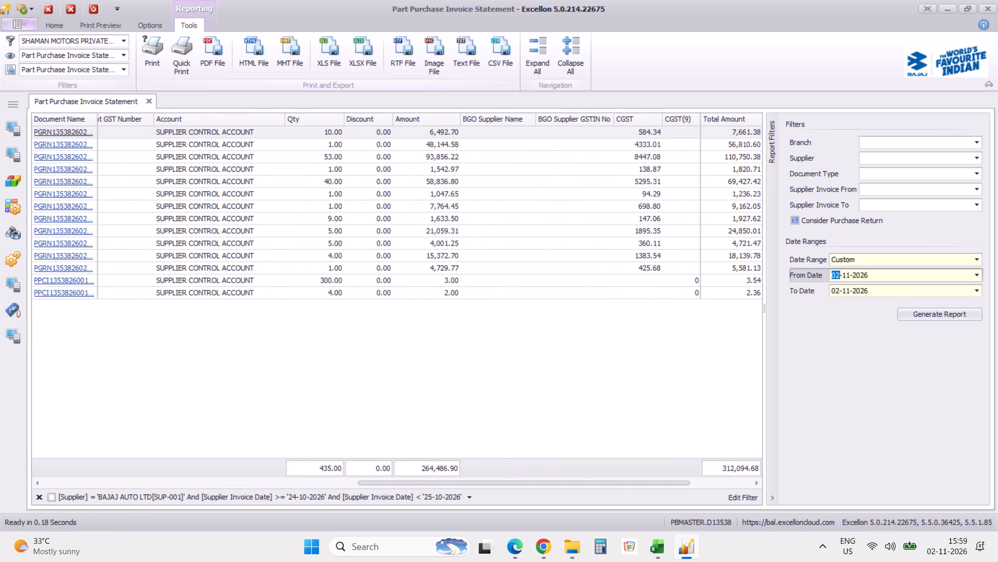
{"action": "type", "text": "21"}
{"action": "key", "text": "Right"}
{"action": "type", "text": "10"}
{"action": "left_click", "coordinate": [836, 292]}
{"action": "type", "text": "24"}
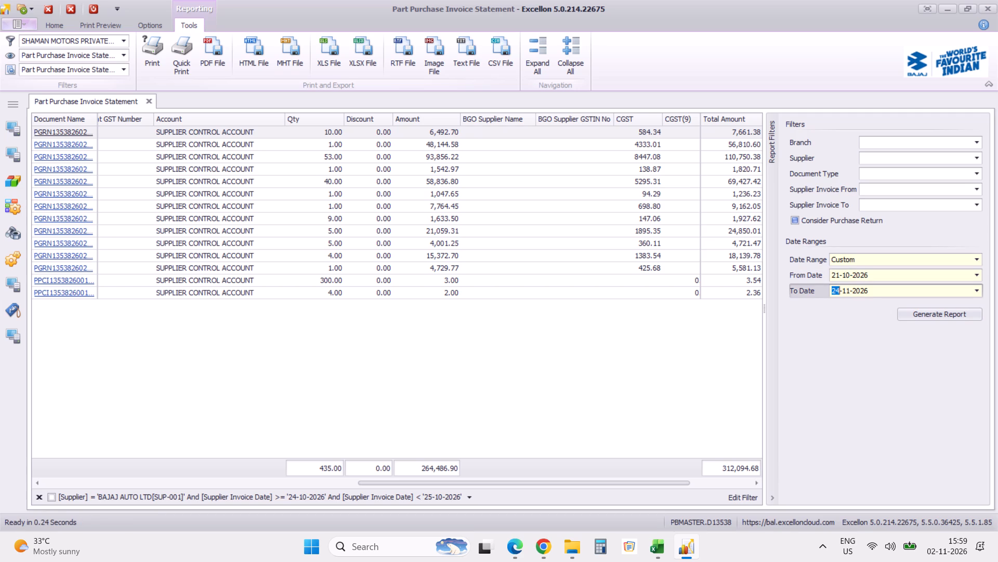
{"action": "key", "text": "Right"}
{"action": "type", "text": "10"}
{"action": "left_click", "coordinate": [923, 314]}
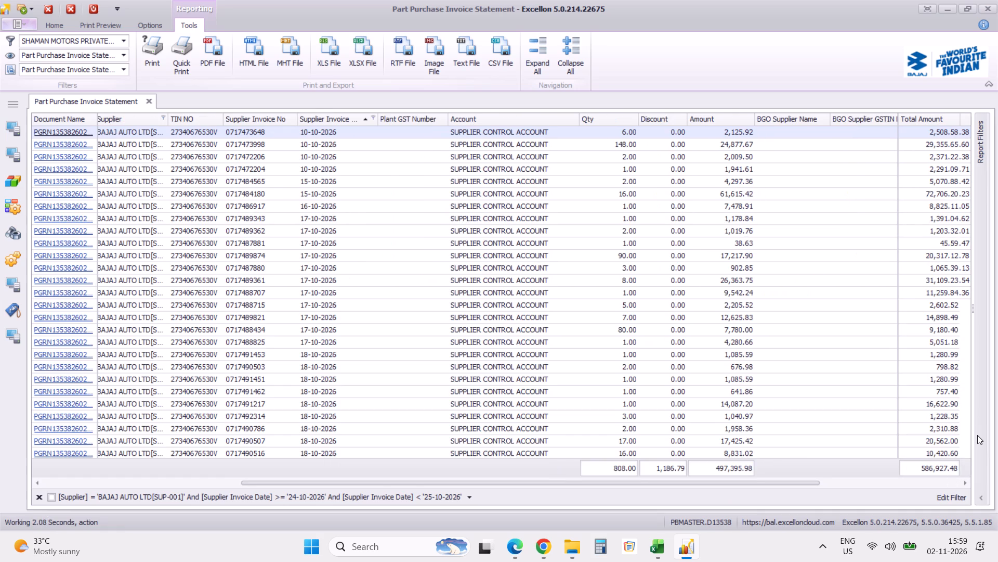
Regenerate the statement for the Shaman Motors_Navi Mumbai branch and remove the disabled supplier and invoice-date filter.
{"action": "left_click", "coordinate": [981, 495]}
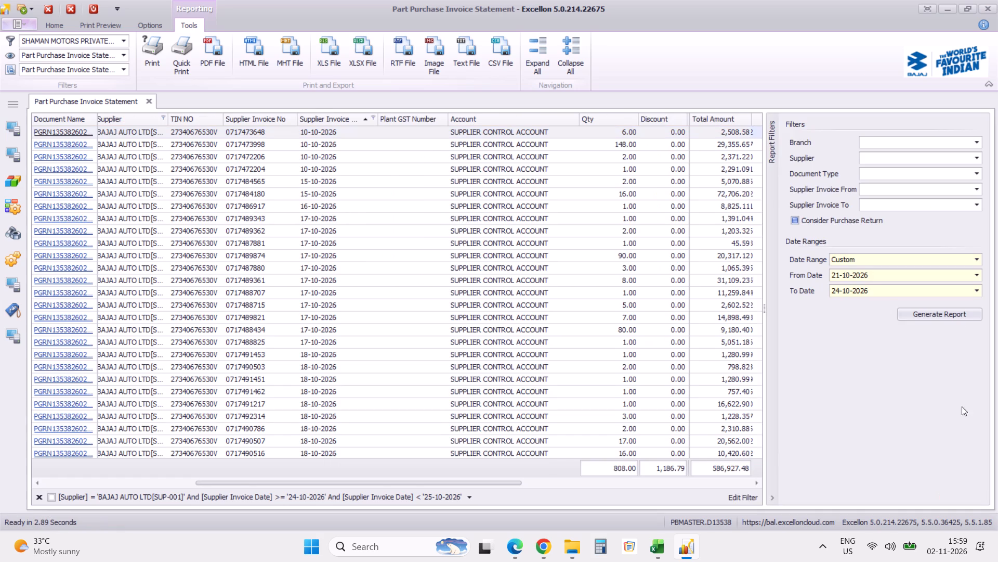
{"action": "left_click", "coordinate": [978, 145]}
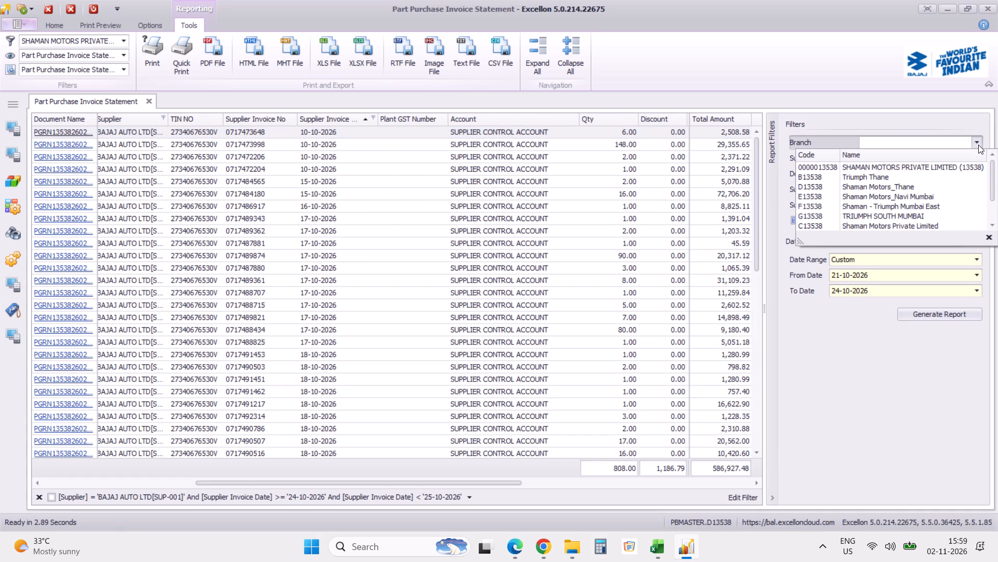
{"action": "left_click", "coordinate": [928, 194]}
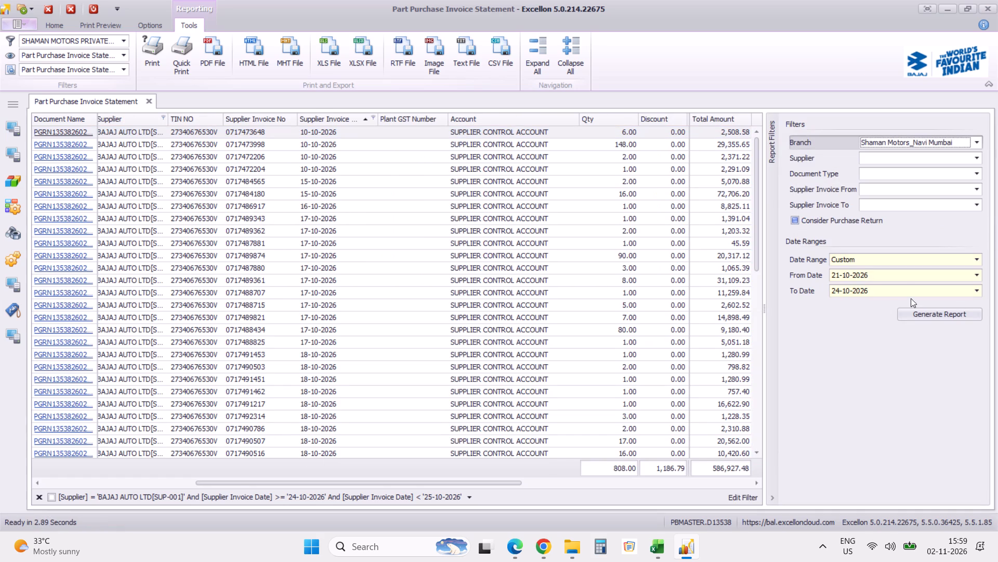
{"action": "left_click", "coordinate": [924, 315]}
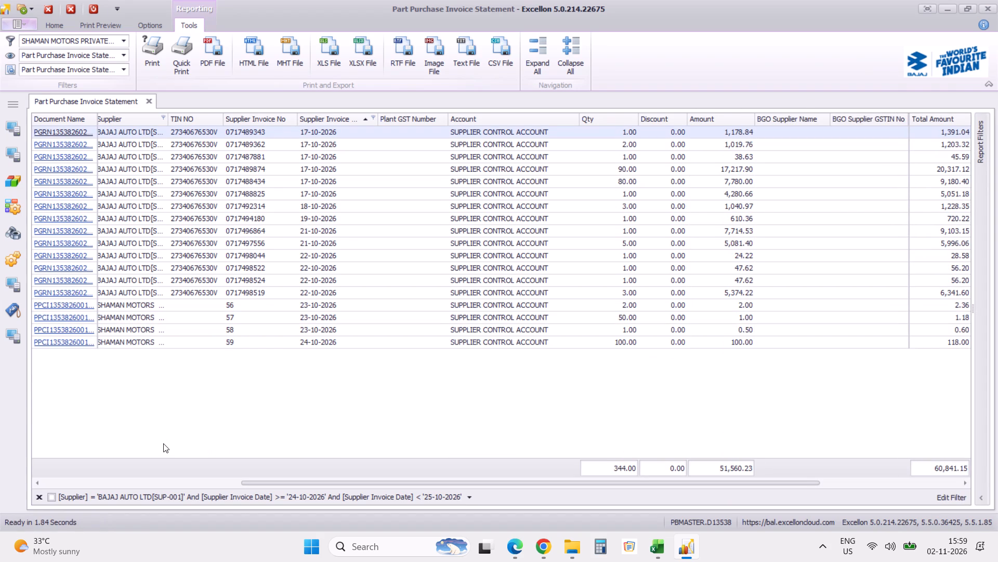
{"action": "left_click", "coordinate": [42, 499]}
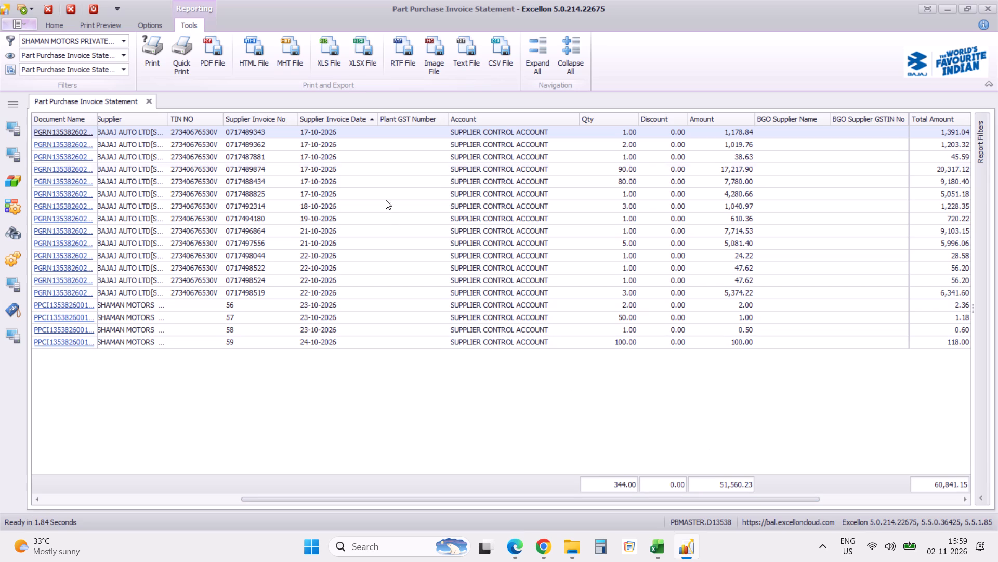
Export the statement in XLSX format as a single file with hyperlink export turned off.
{"action": "left_click", "coordinate": [359, 43]}
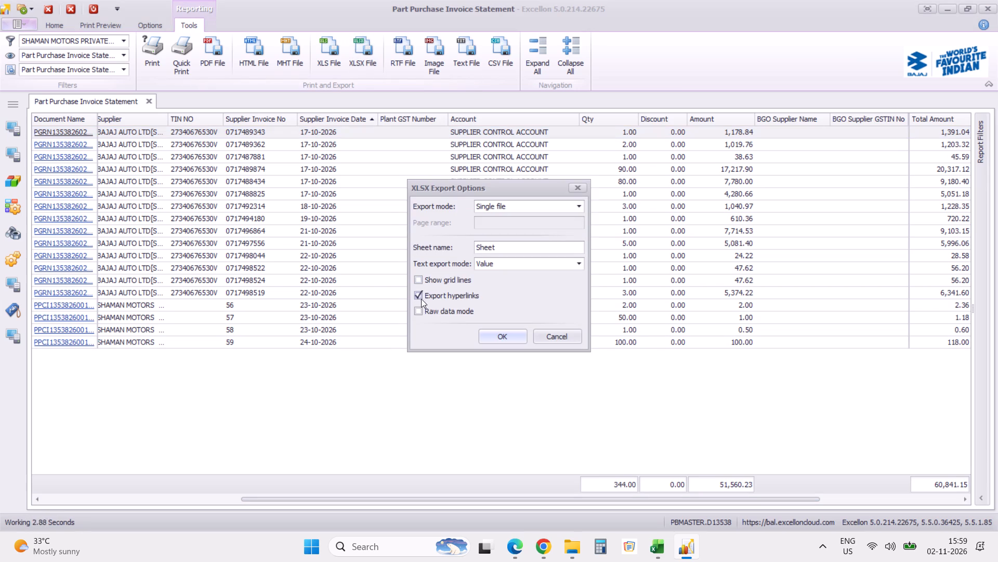
{"action": "left_click", "coordinate": [418, 295]}
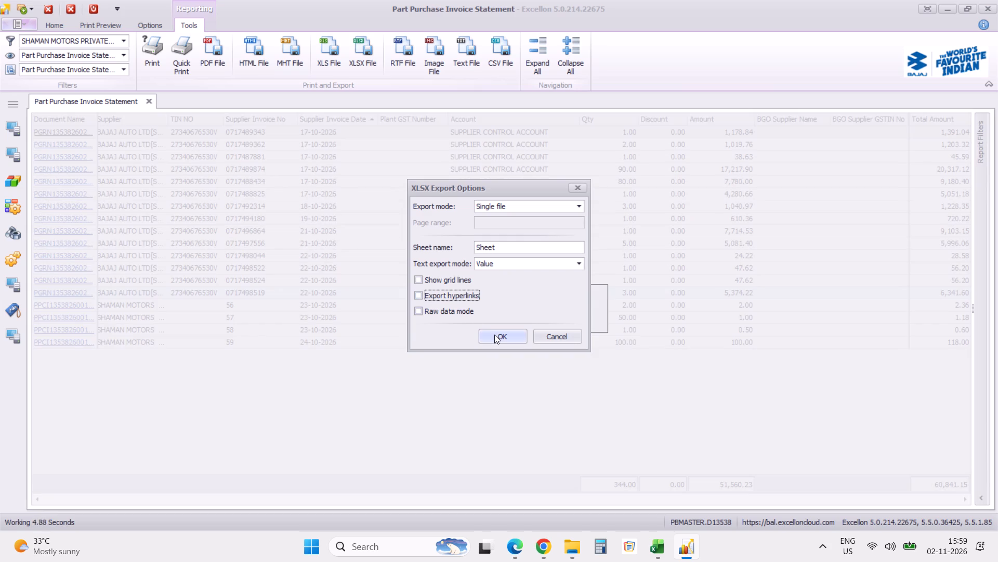
{"action": "left_click", "coordinate": [494, 335]}
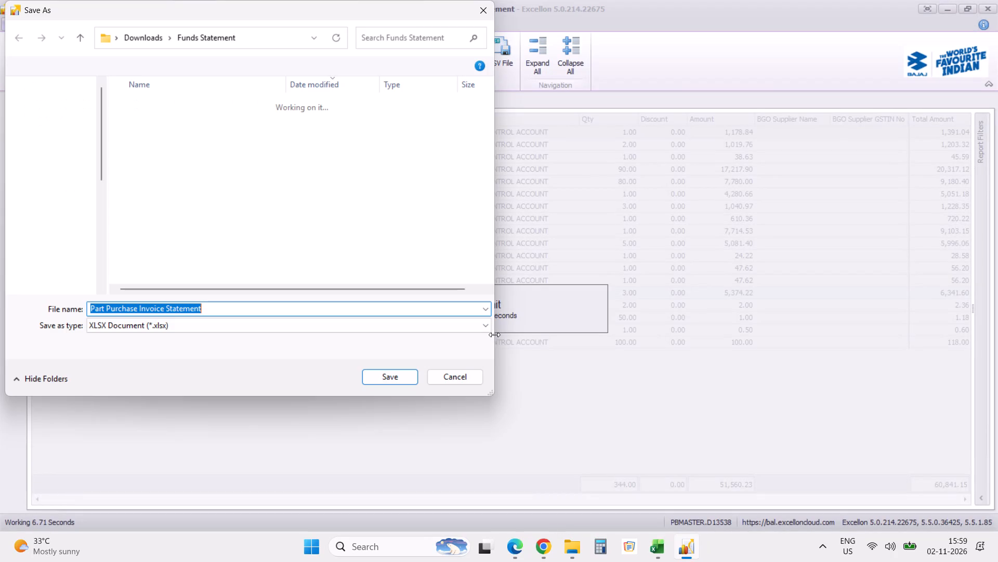
Save the export in Downloads > Audit > Navi Mumbai as Part Purchase Invoice Statement-21 to 24 Oct 2026.
{"action": "left_click", "coordinate": [136, 37]}
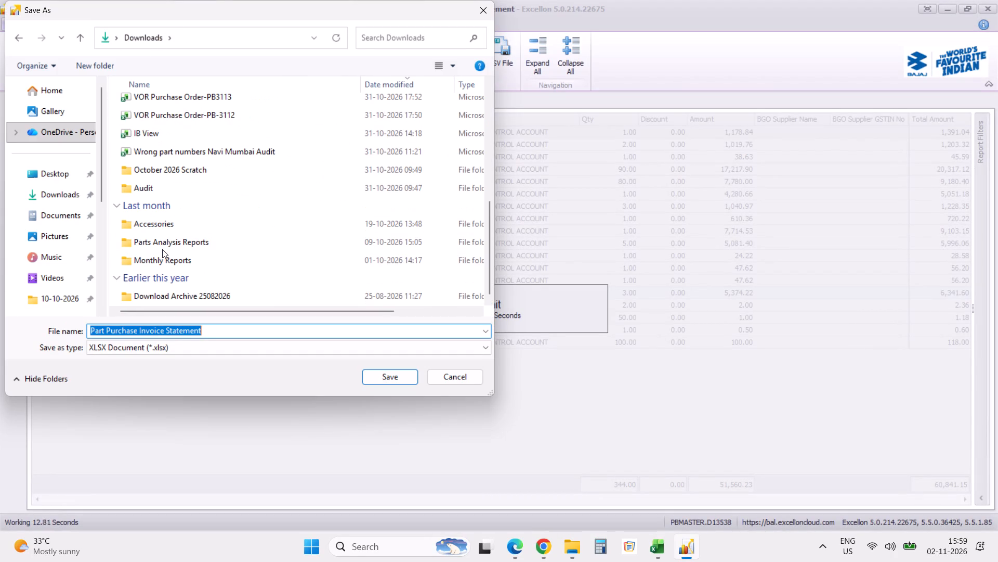
{"action": "triple_click", "coordinate": [489, 82]}
{"action": "triple_click", "coordinate": [489, 82]}
{"action": "triple_click", "coordinate": [489, 82]}
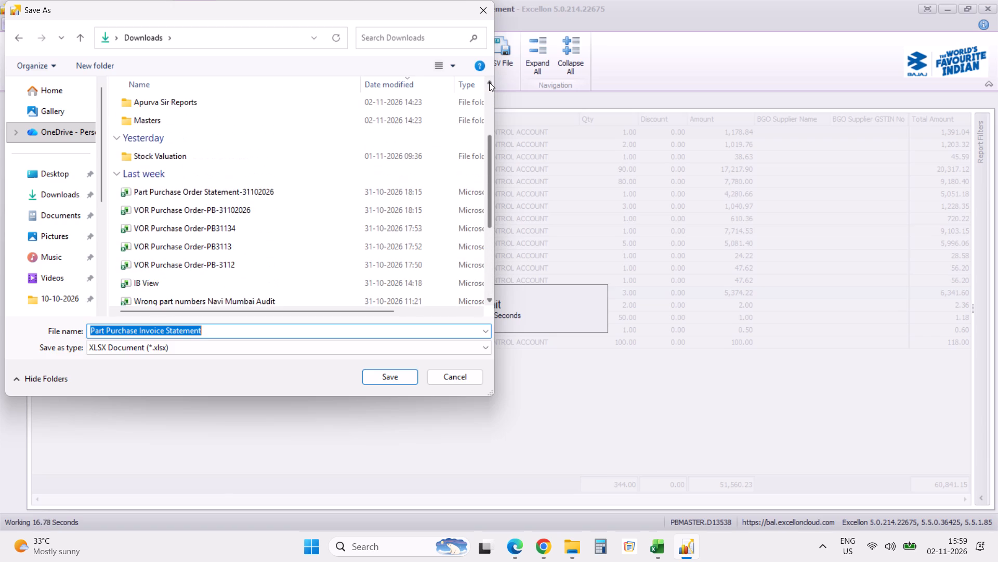
{"action": "left_click", "coordinate": [489, 82]}
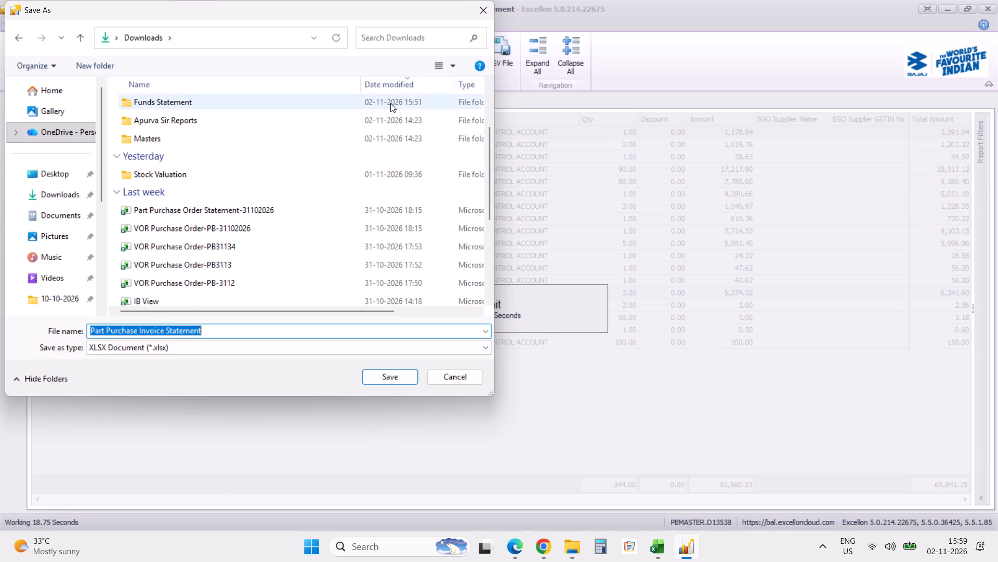
{"action": "triple_click", "coordinate": [490, 80]}
{"action": "triple_click", "coordinate": [490, 80]}
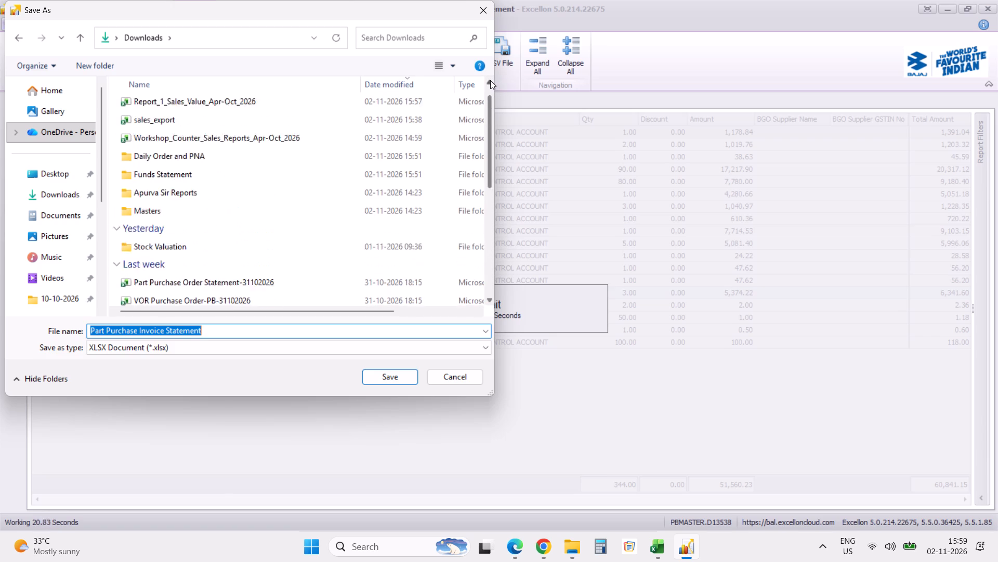
{"action": "left_click", "coordinate": [490, 80]}
{"action": "left_click_drag", "start_coordinate": [491, 101], "coordinate": [491, 121]}
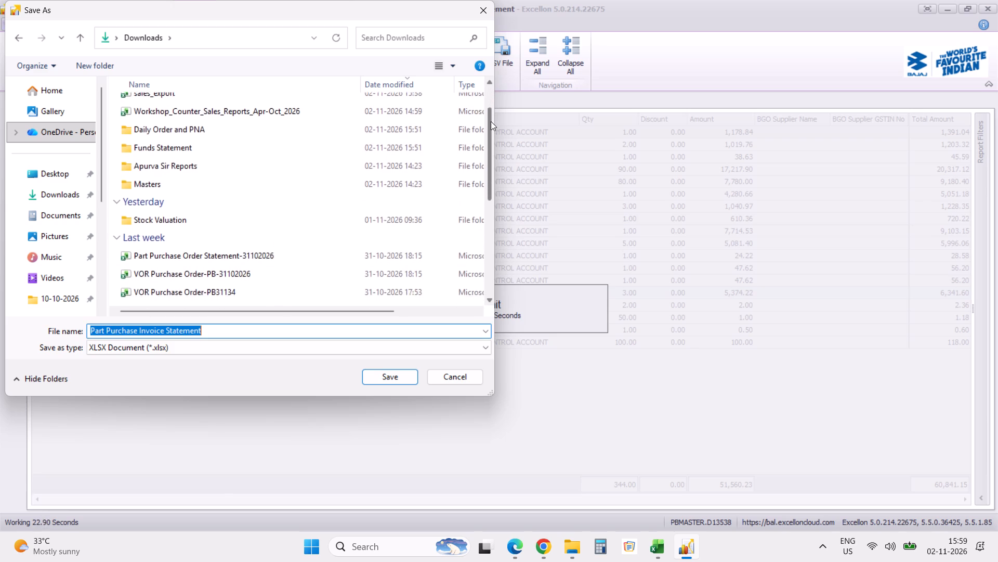
{"action": "left_click_drag", "start_coordinate": [491, 121], "coordinate": [491, 208]}
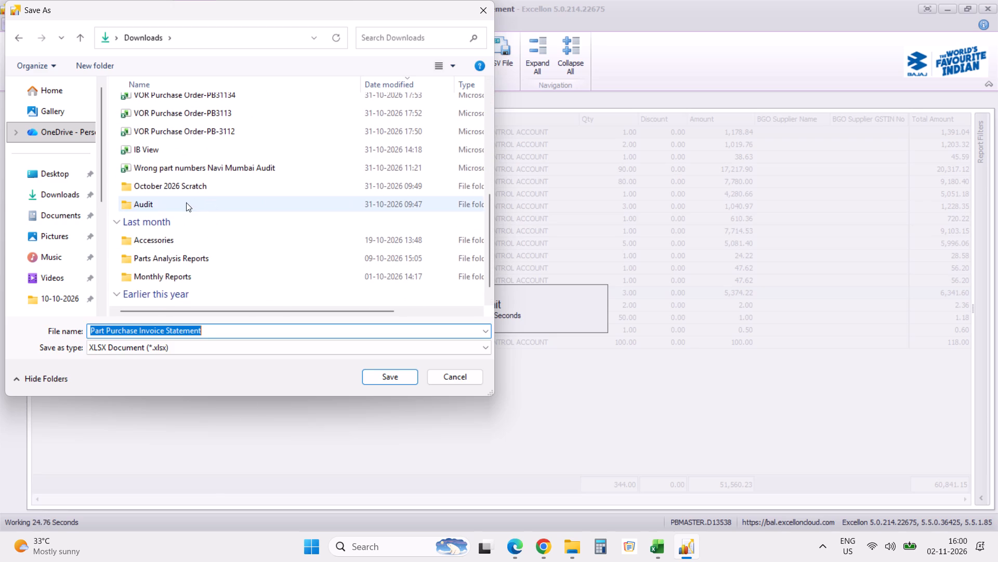
{"action": "double_click", "coordinate": [186, 202]}
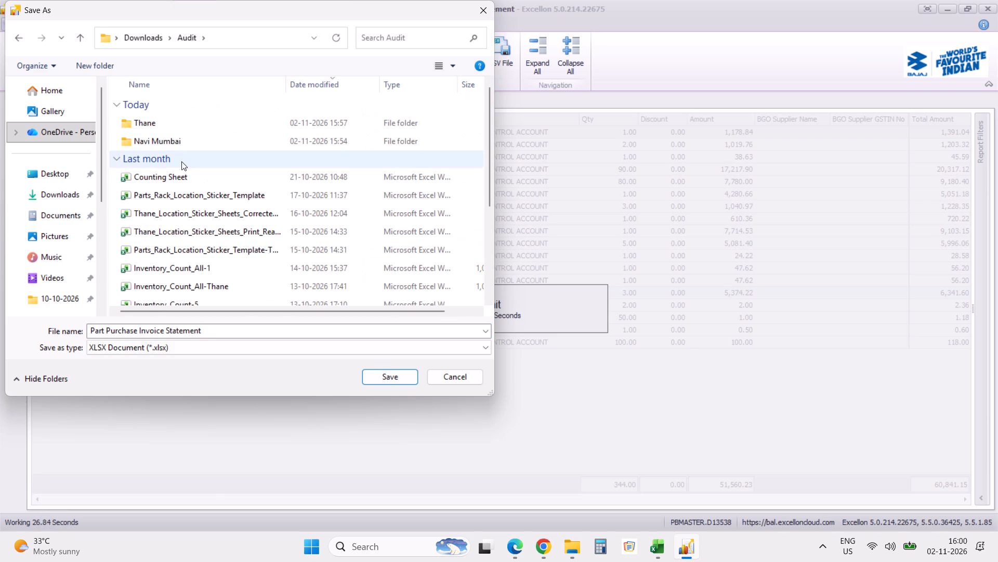
{"action": "double_click", "coordinate": [178, 139]}
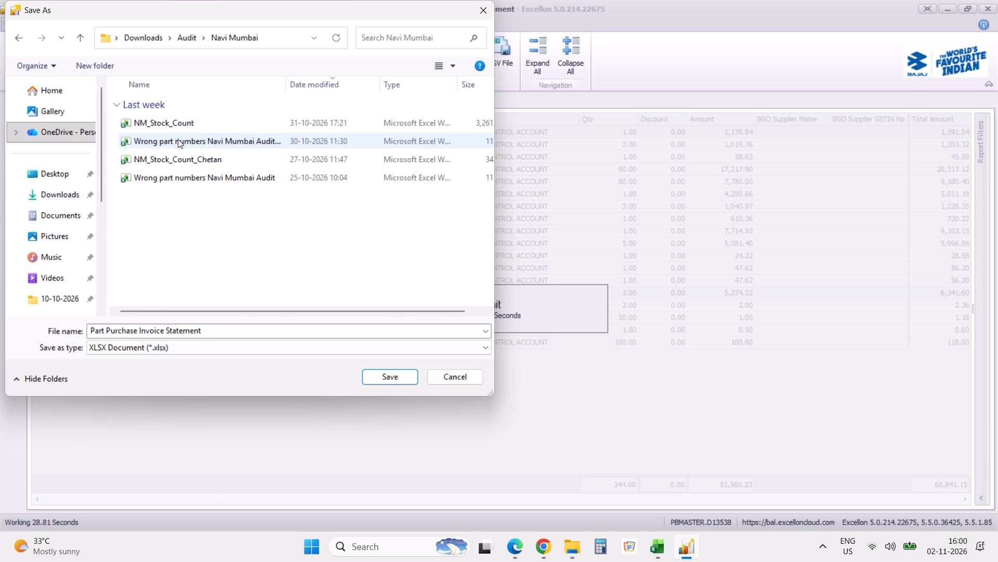
{"action": "left_click", "coordinate": [230, 328]}
{"action": "left_click", "coordinate": [230, 328]}
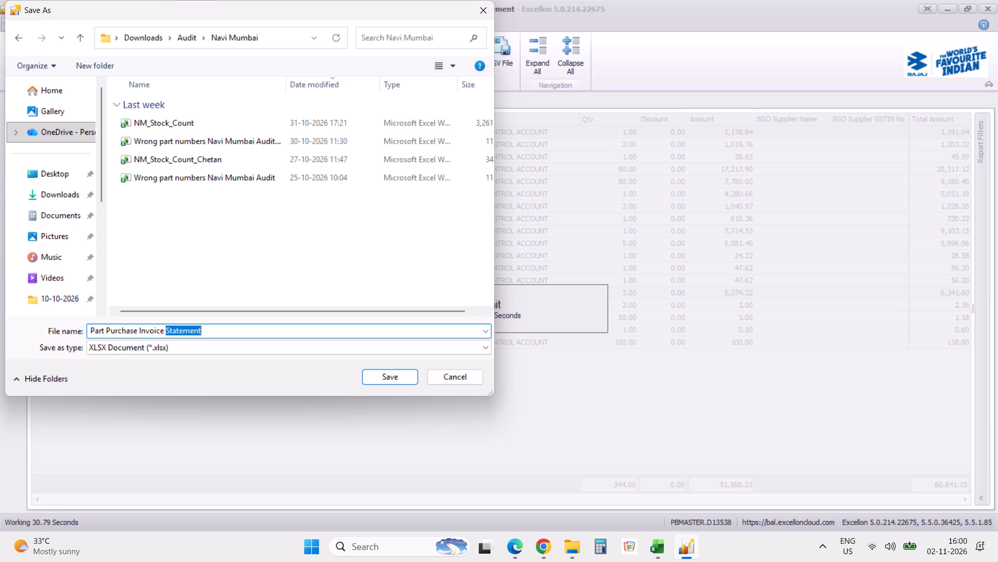
{"action": "key", "text": "Down"}
{"action": "key", "text": "Right"}
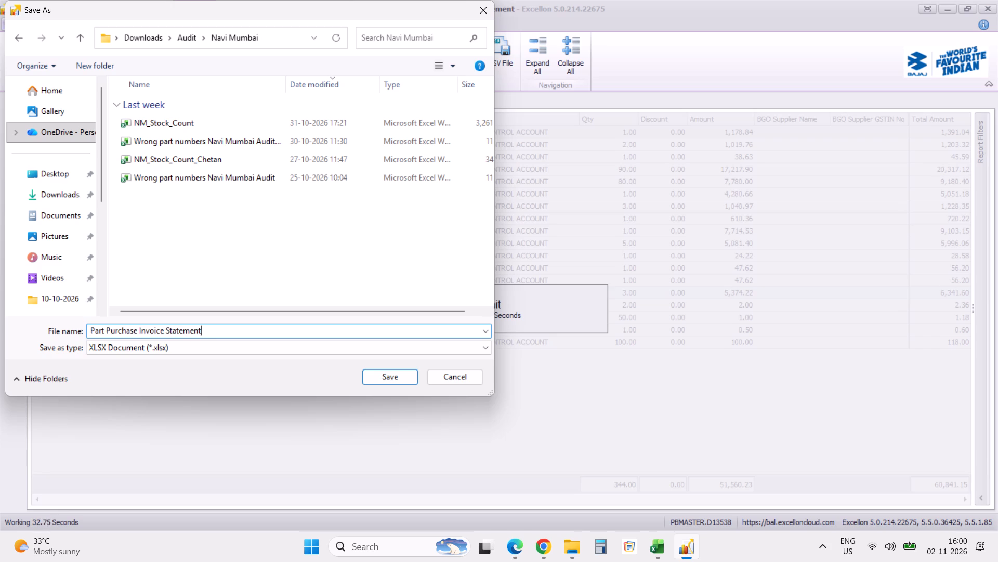
{"action": "type", "text": "-21 to 24 Oct"}
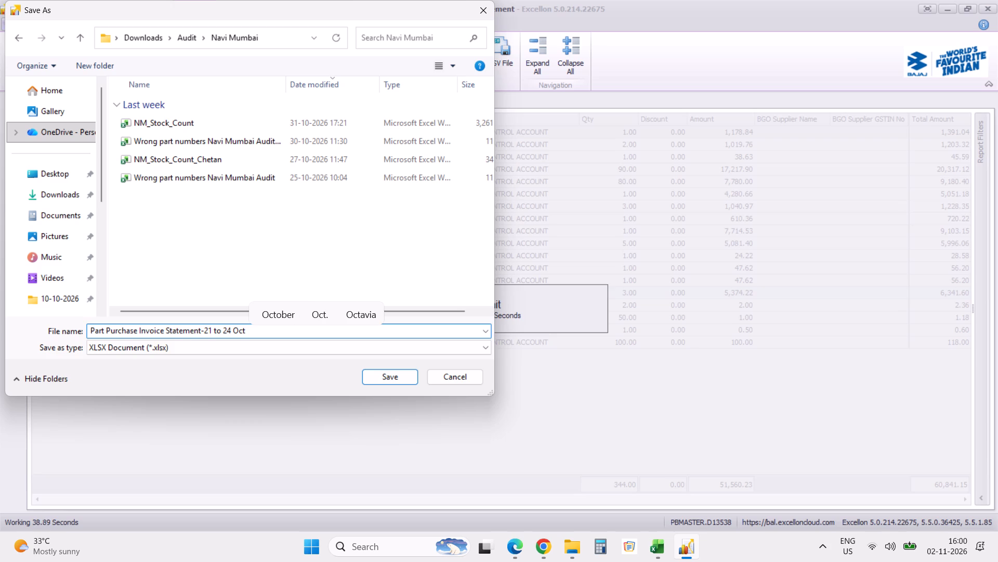
{"action": "key", "text": "space"}
{"action": "type", "text": "2026"}
{"action": "key", "text": "Return"}
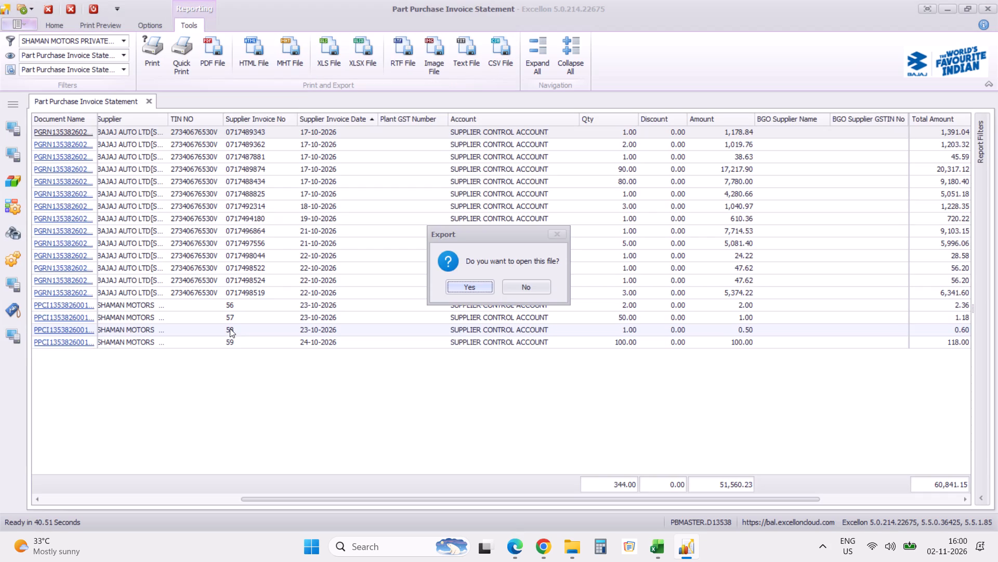
Open the exported workbook and delete the totals row, row 20.
{"action": "left_click", "coordinate": [472, 292]}
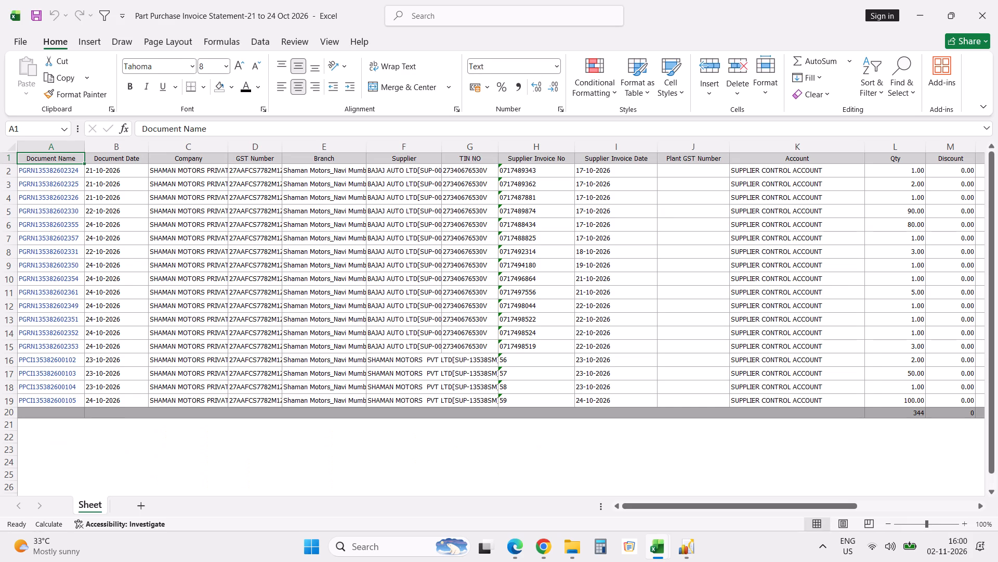
{"action": "left_click", "coordinate": [12, 415]}
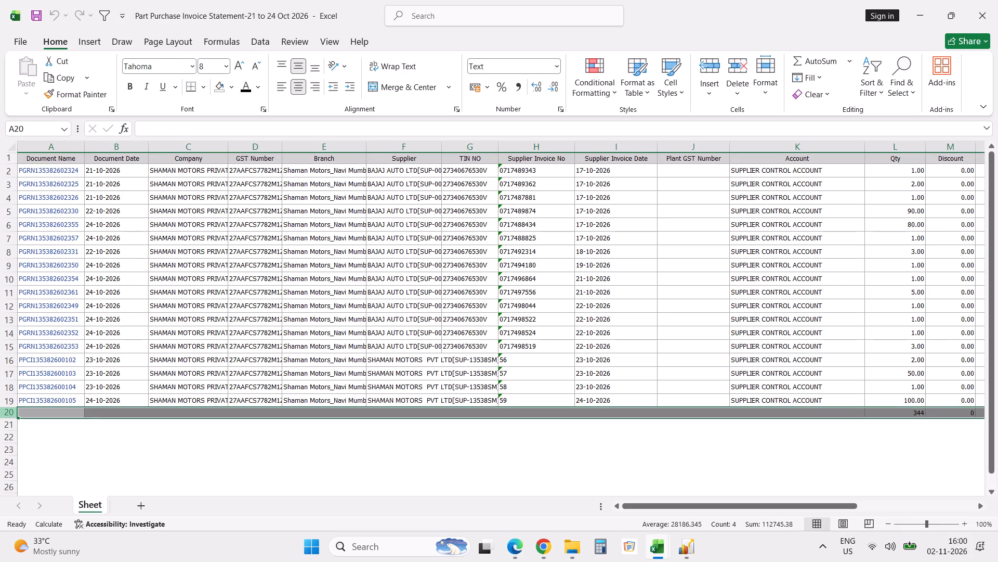
{"action": "key", "text": "ctrl+minus"}
{"action": "left_click", "coordinate": [63, 377]}
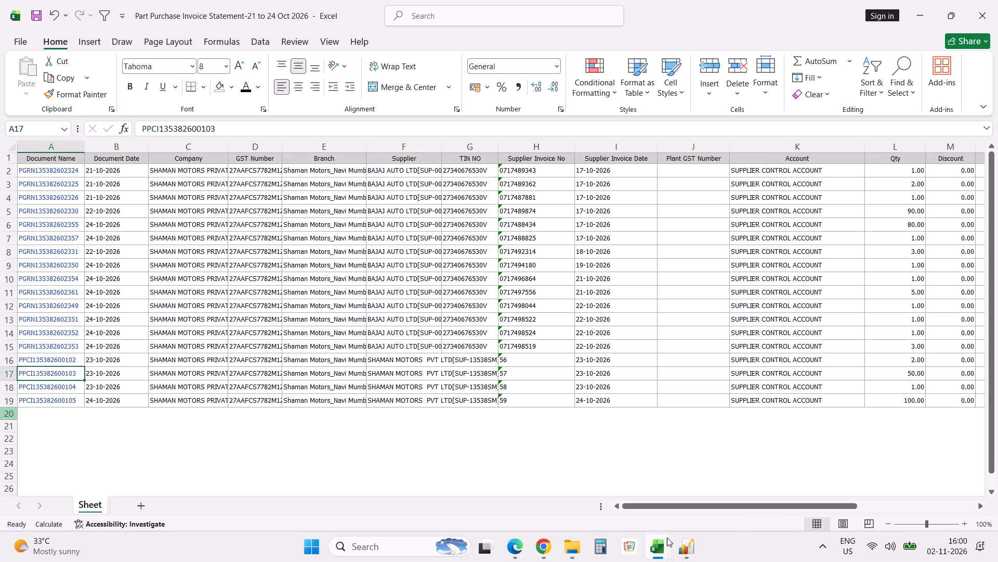
Switch to Excellon, close the Part Purchase Invoice Statement and open the Spare Parts Sale Statement from the sales report statements.
{"action": "left_click", "coordinate": [689, 541]}
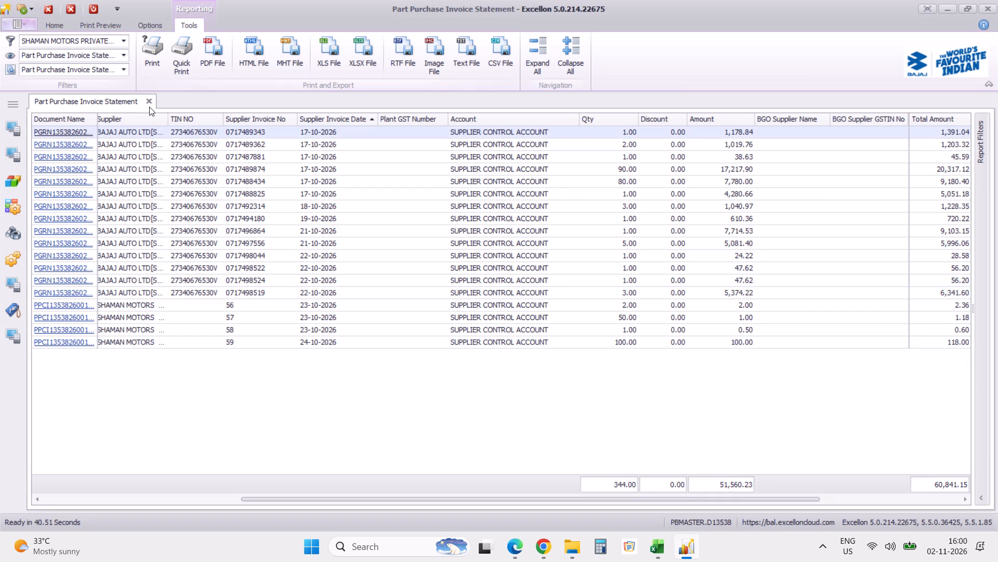
{"action": "left_click", "coordinate": [149, 105]}
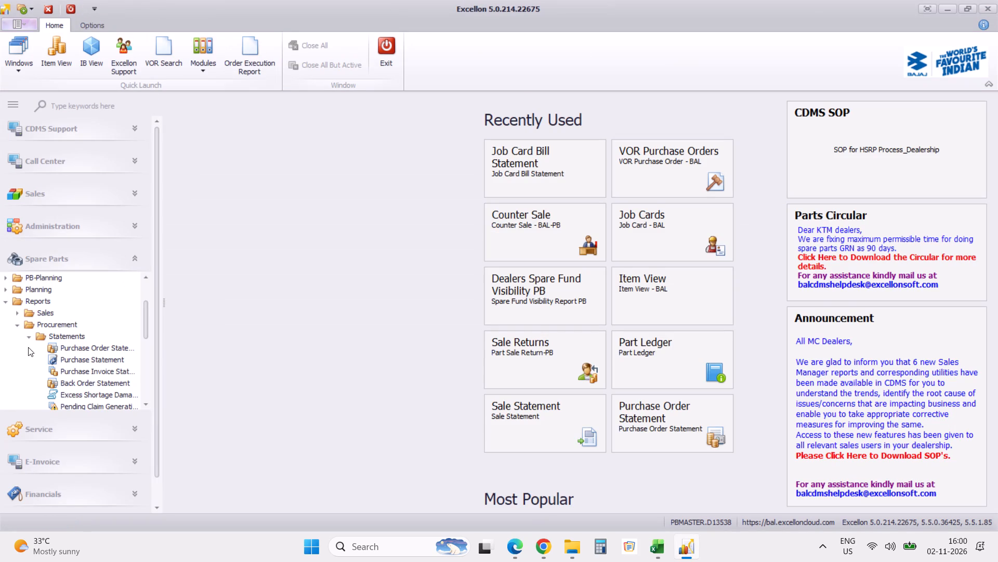
{"action": "left_click", "coordinate": [4, 302]}
{"action": "left_click", "coordinate": [18, 325]}
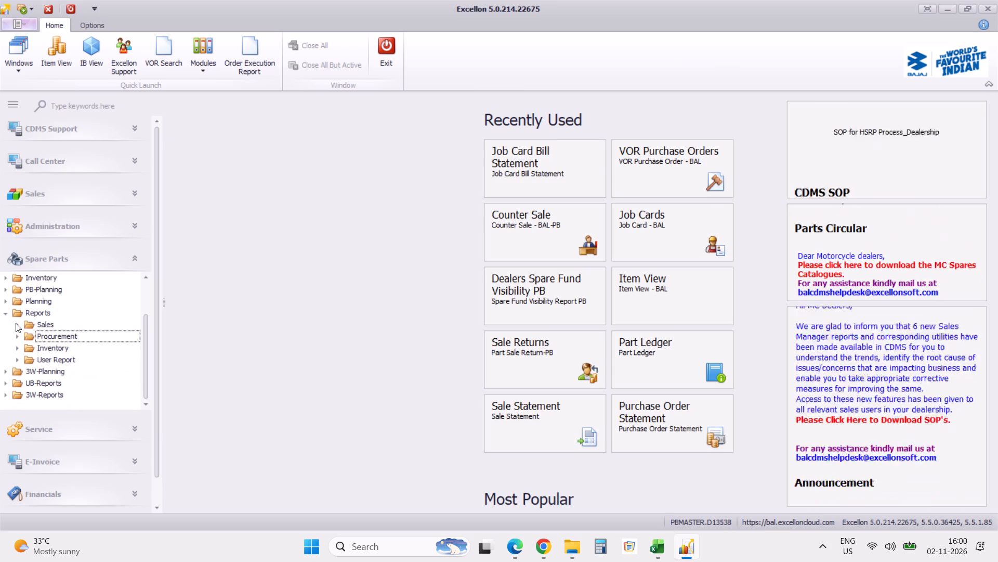
{"action": "left_click", "coordinate": [16, 323]}
{"action": "left_click", "coordinate": [29, 336]}
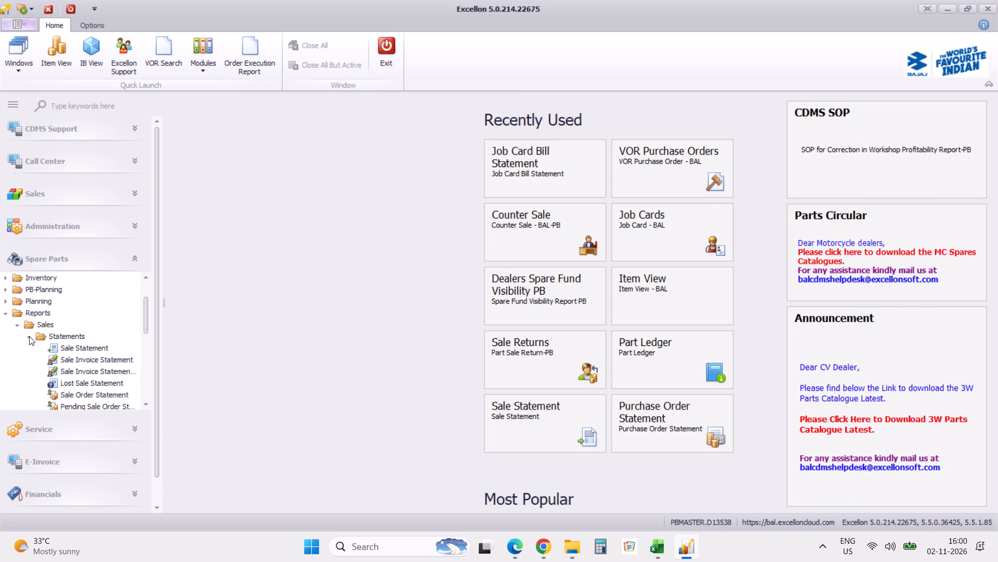
{"action": "left_click", "coordinate": [95, 350]}
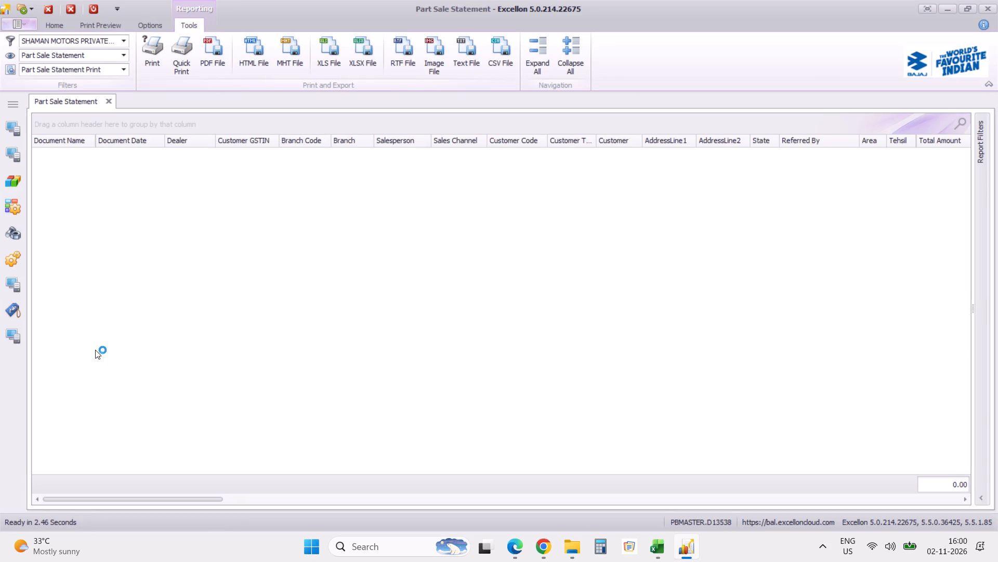
Turn off Consider Sales Return, set a custom date range starting 21-10-2026, and try to set its end date to 24-10-2026.
{"action": "left_click", "coordinate": [984, 499]}
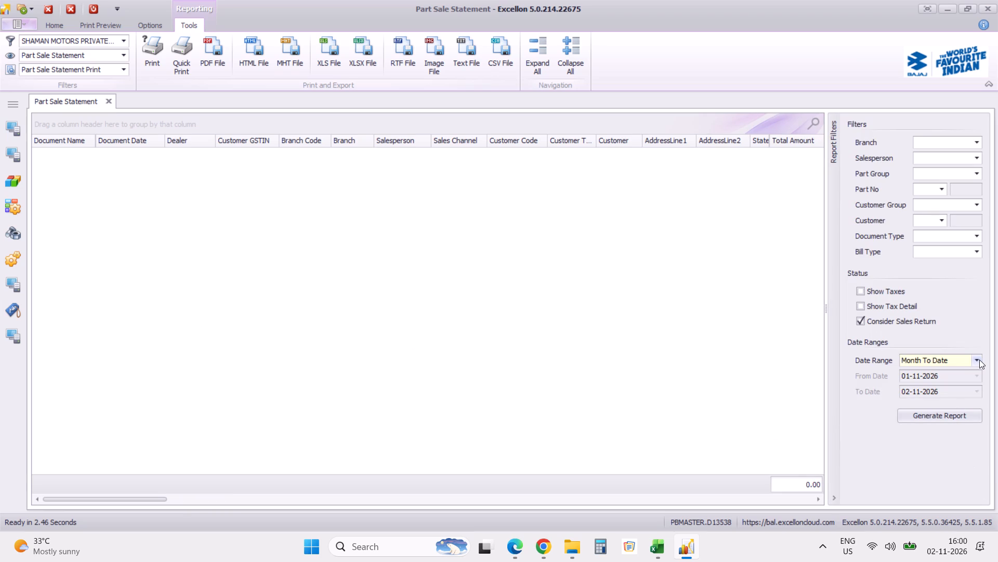
{"action": "left_click", "coordinate": [887, 323]}
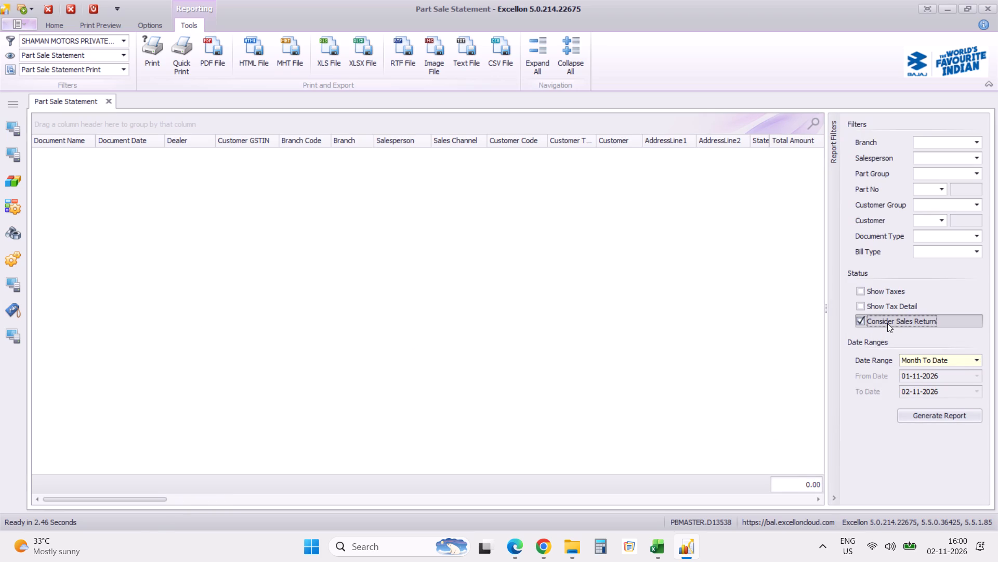
{"action": "left_click", "coordinate": [979, 361]}
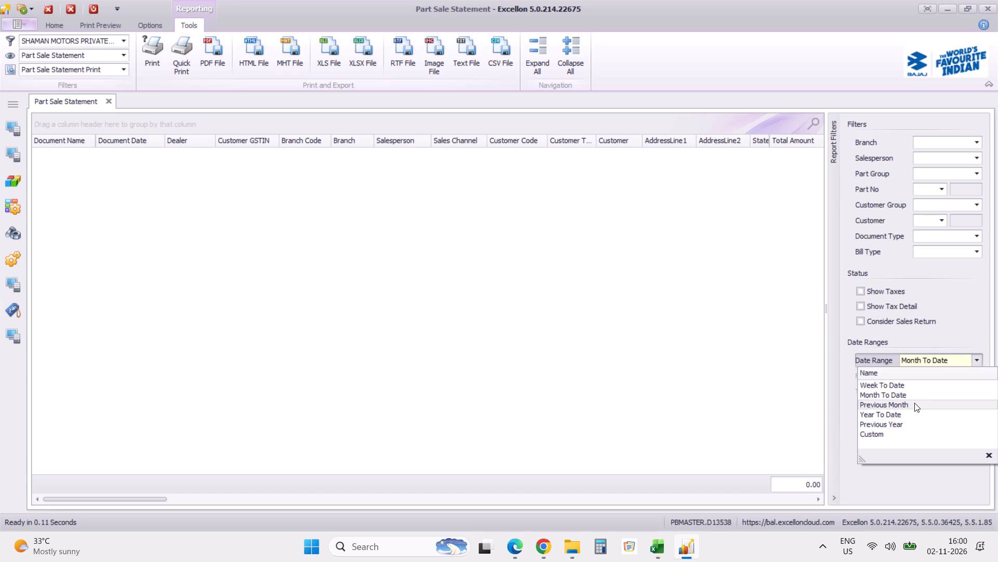
{"action": "left_click", "coordinate": [898, 430]}
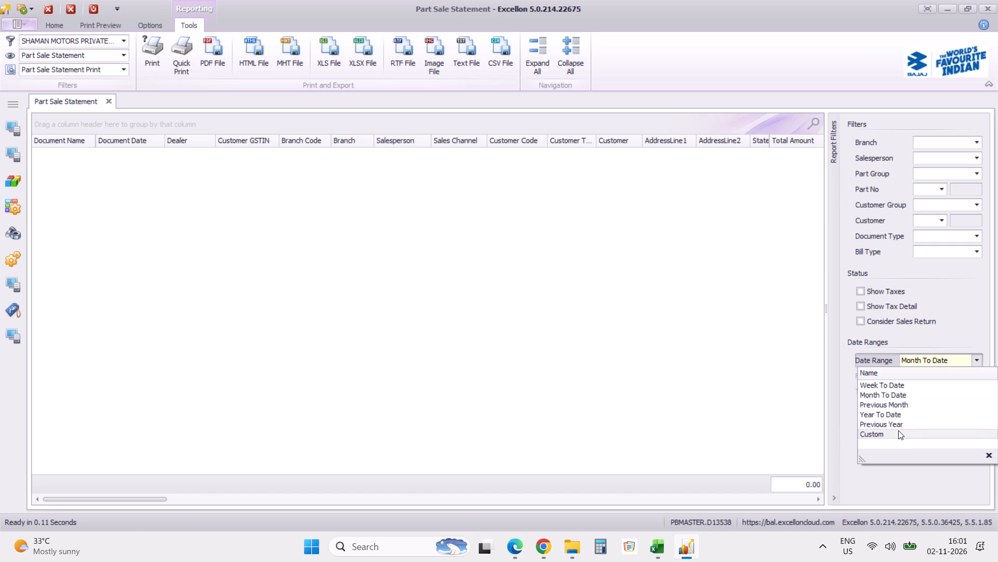
{"action": "key", "text": "Tab"}
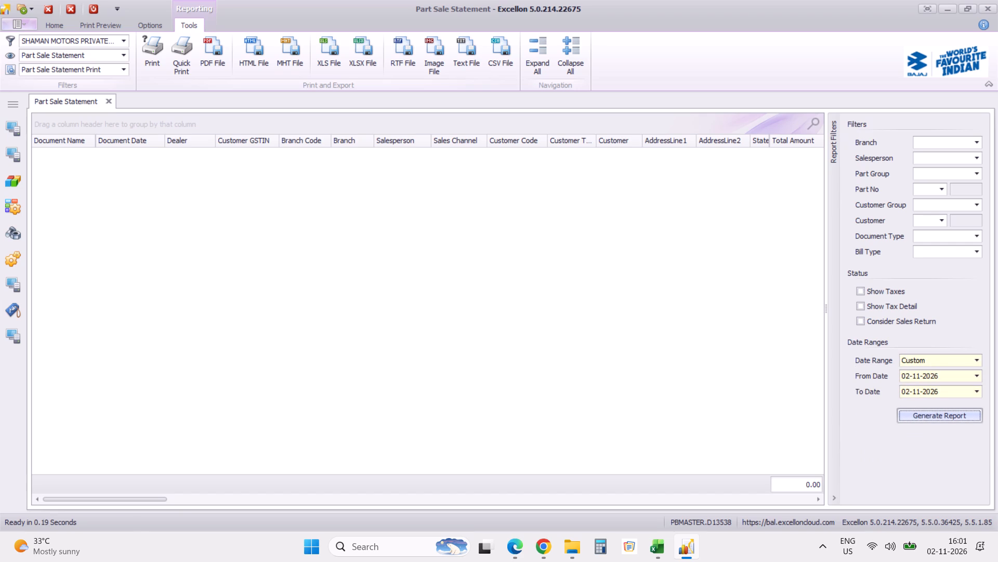
{"action": "left_click", "coordinate": [905, 378]}
{"action": "type", "text": "21"}
{"action": "key", "text": "Right"}
{"action": "type", "text": "10"}
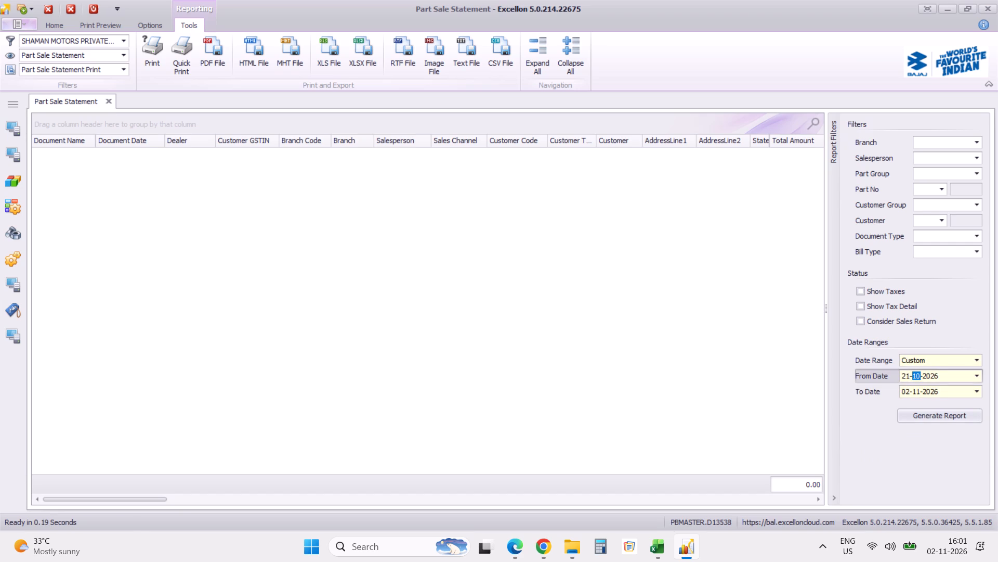
{"action": "left_click", "coordinate": [905, 391]}
{"action": "type", "text": "24"}
{"action": "key", "text": "Right"}
{"action": "type", "text": "10"}
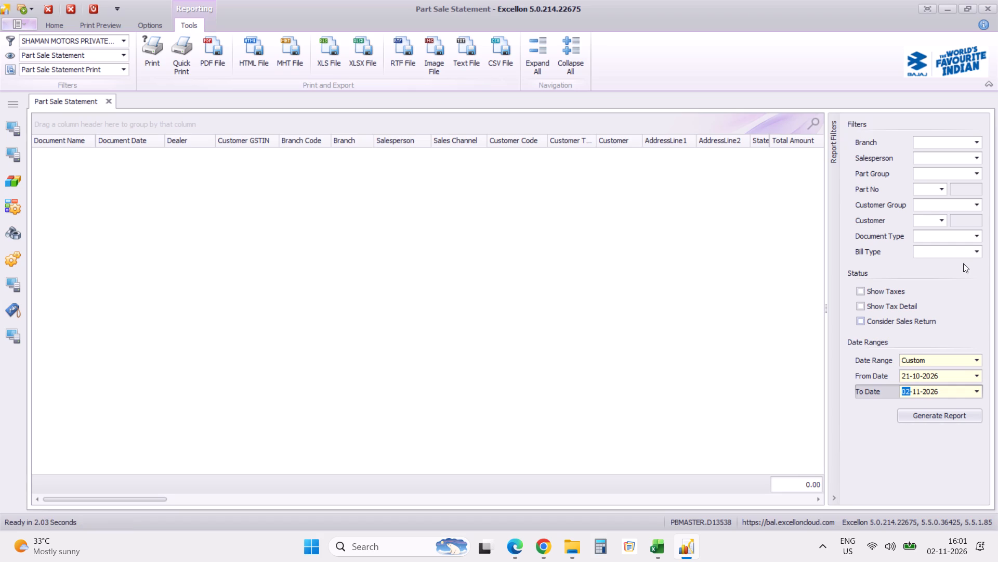
Generate the Part Sale Statement for the Shaman Motors_Navi Mumbai branch and look through its rows.
{"action": "left_click", "coordinate": [978, 143]}
{"action": "left_click", "coordinate": [918, 195]}
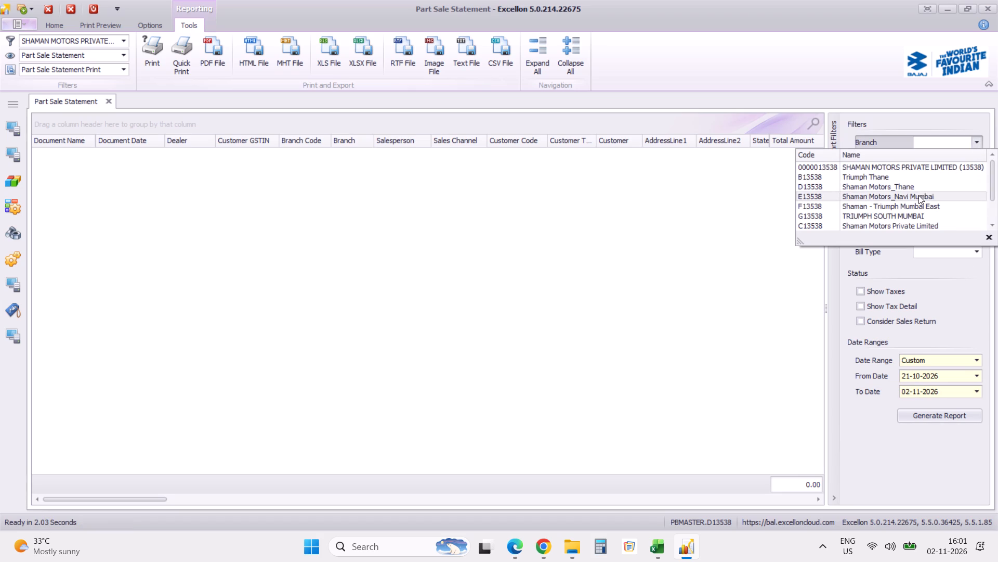
{"action": "left_click", "coordinate": [949, 413]}
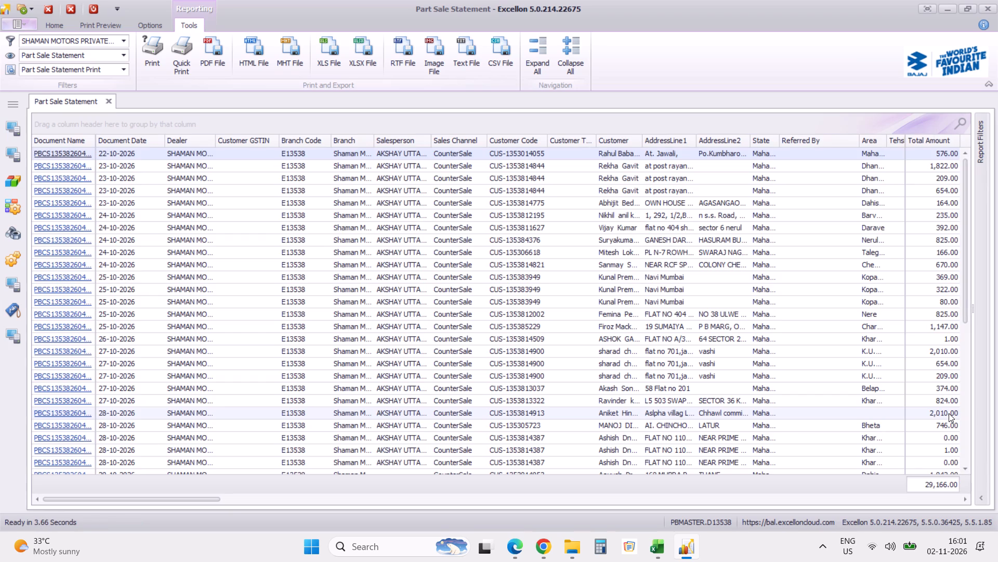
{"action": "scroll", "coordinate": [357, 325], "scroll_direction": "down", "scroll_amount": 20}
{"action": "scroll", "coordinate": [357, 325], "scroll_direction": "down", "scroll_amount": 6}
{"action": "scroll", "coordinate": [357, 325], "scroll_direction": "down", "scroll_amount": 20}
{"action": "scroll", "coordinate": [357, 325], "scroll_direction": "down", "scroll_amount": 1}
{"action": "scroll", "coordinate": [357, 325], "scroll_direction": "up", "scroll_amount": 20}
{"action": "scroll", "coordinate": [357, 325], "scroll_direction": "up", "scroll_amount": 2}
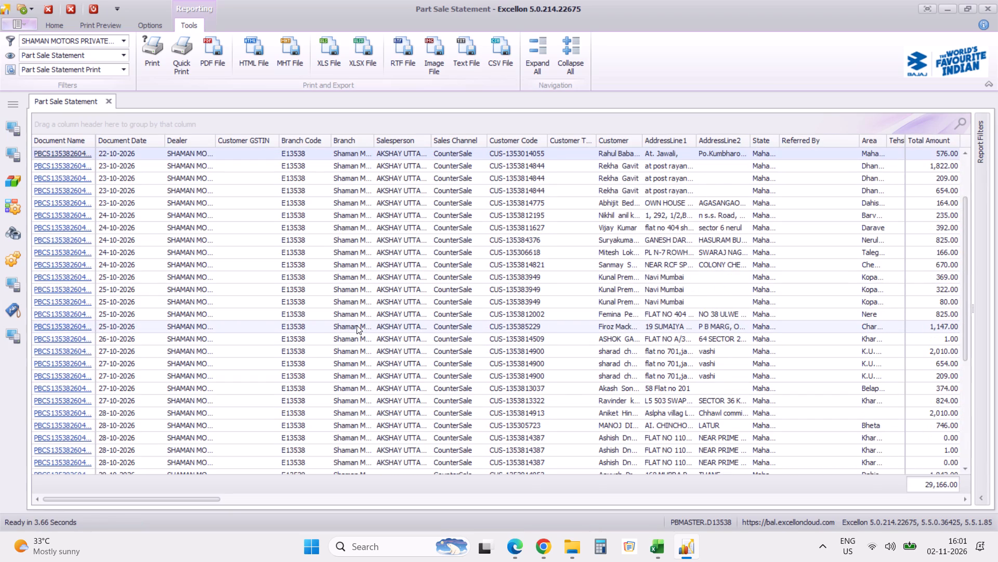
{"action": "scroll", "coordinate": [357, 325], "scroll_direction": "up", "scroll_amount": 20}
{"action": "scroll", "coordinate": [357, 325], "scroll_direction": "up", "scroll_amount": 8}
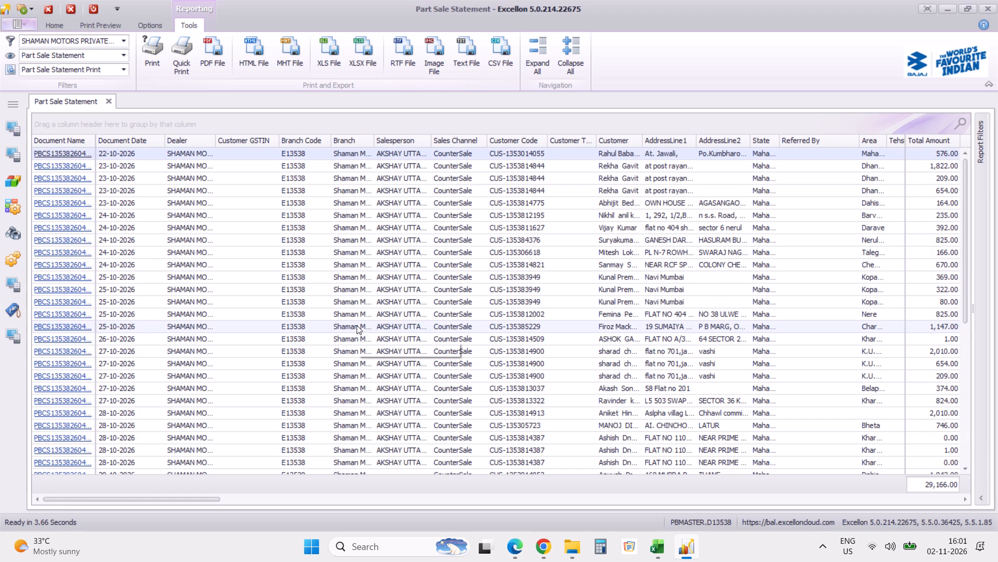
Export the Part Sale Statement in XLSX format as a single file with hyperlink export turned off.
{"action": "left_click", "coordinate": [365, 57]}
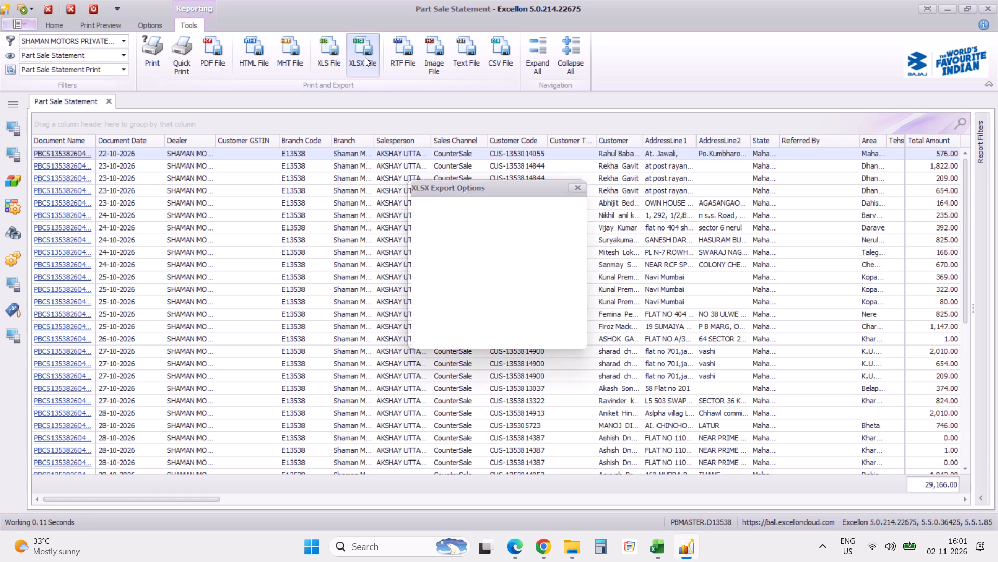
{"action": "left_click", "coordinate": [419, 296]}
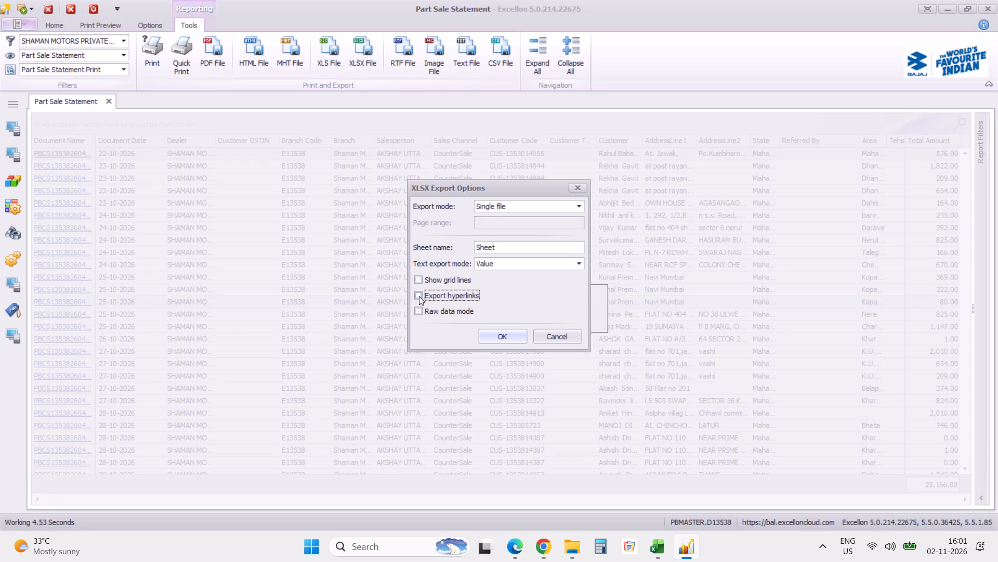
{"action": "left_click", "coordinate": [501, 335]}
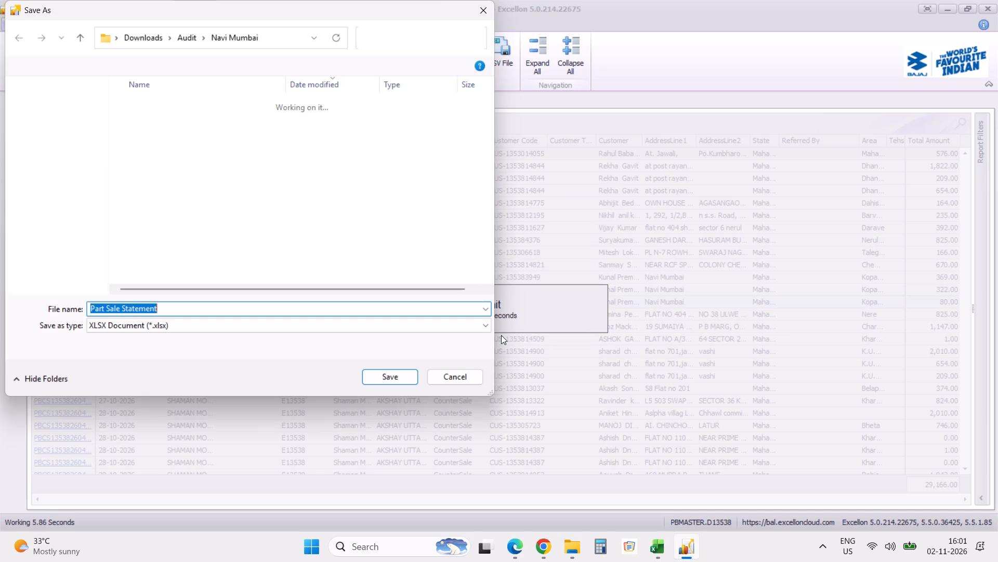
Save the export in Downloads > Audit > Navi Mumbai as Part Sale Statement-21 to 24 Oct 2026.
{"action": "left_click", "coordinate": [301, 310]}
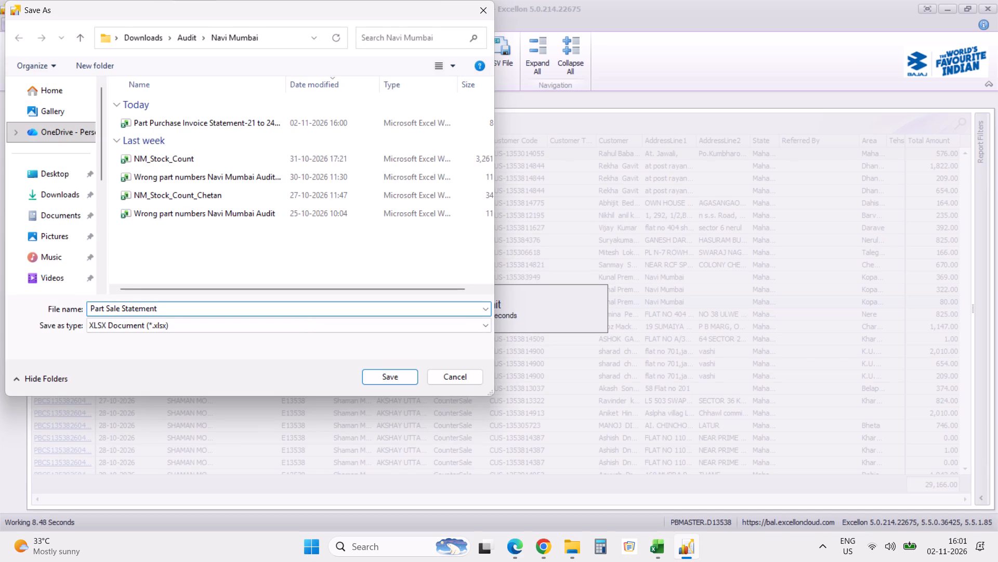
{"action": "type", "text": "-21"}
{"action": "key", "text": "space"}
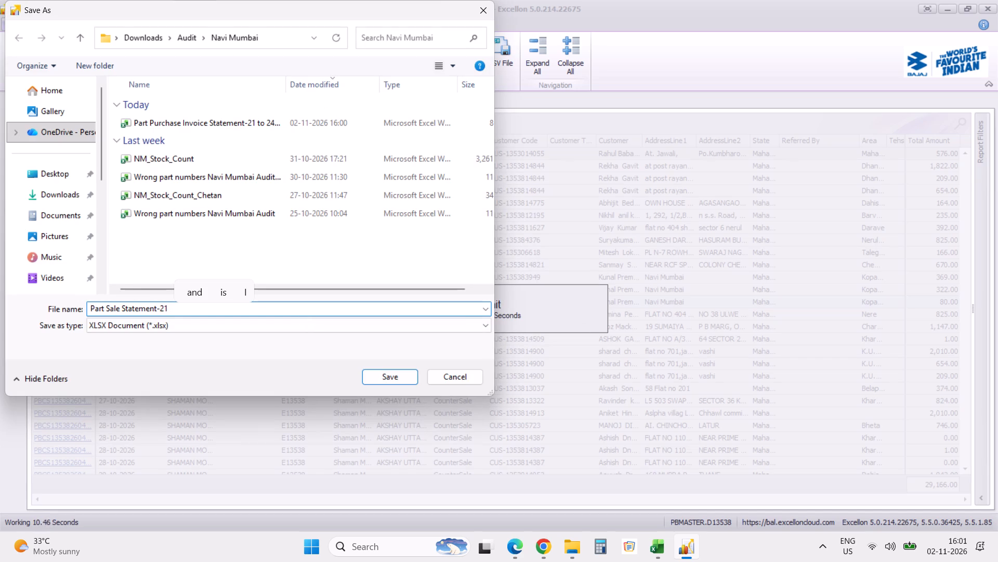
{"action": "type", "text": "to 24 Oct"}
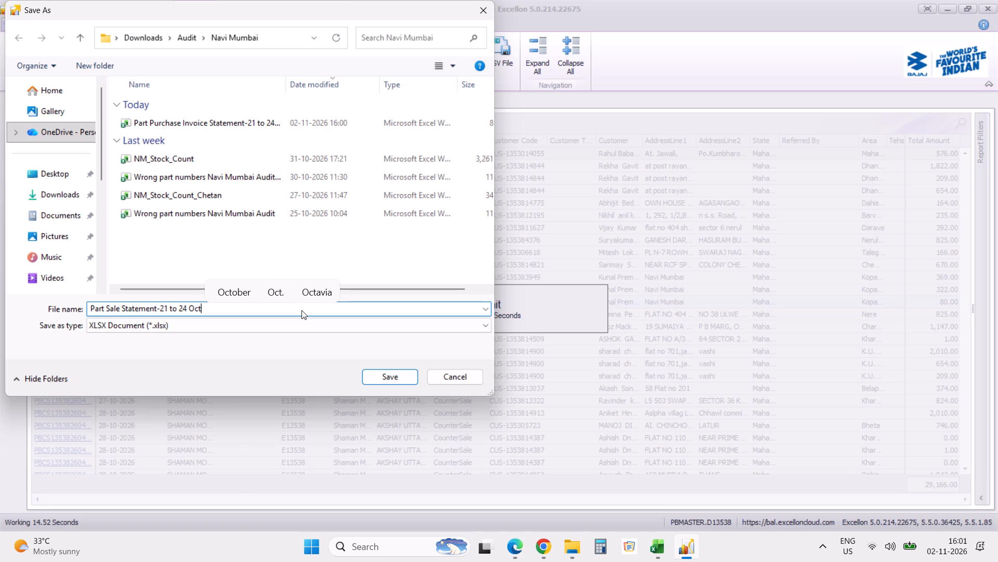
{"action": "key", "text": "space"}
{"action": "type", "text": "2026"}
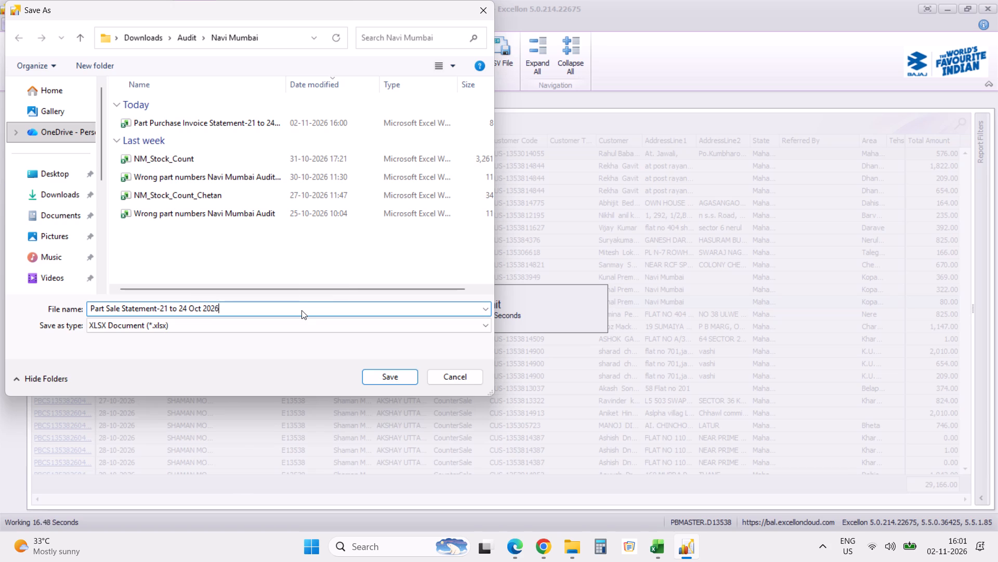
{"action": "left_click", "coordinate": [375, 371]}
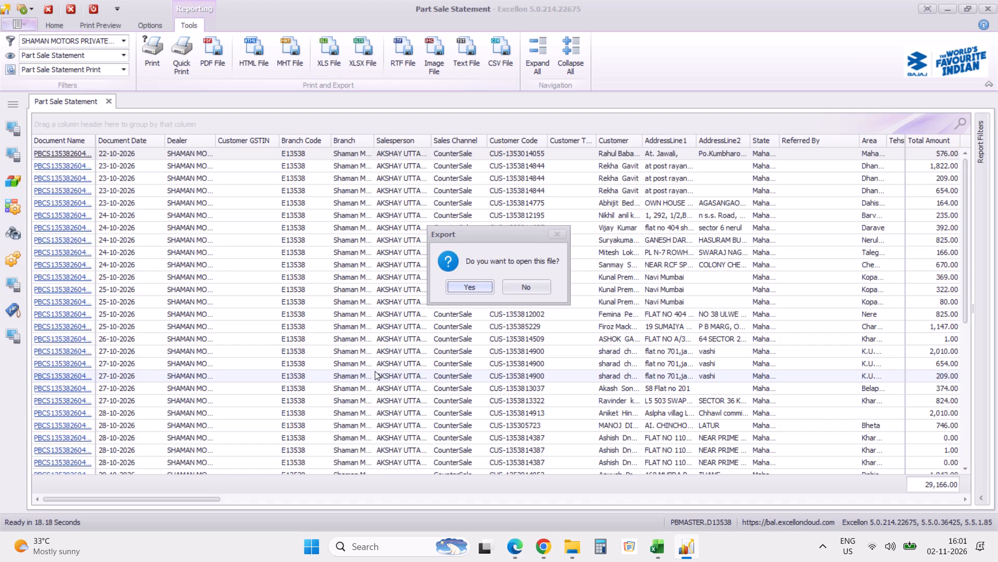
Open the exported sale workbook, delete the totals row, row 49, and save the file.
{"action": "left_click", "coordinate": [474, 285]}
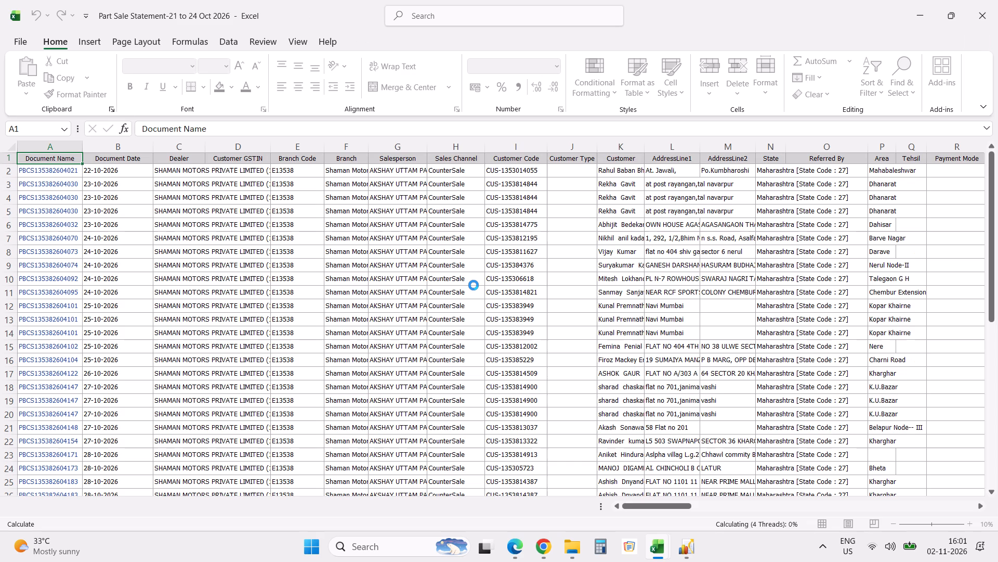
{"action": "left_click", "coordinate": [59, 322]}
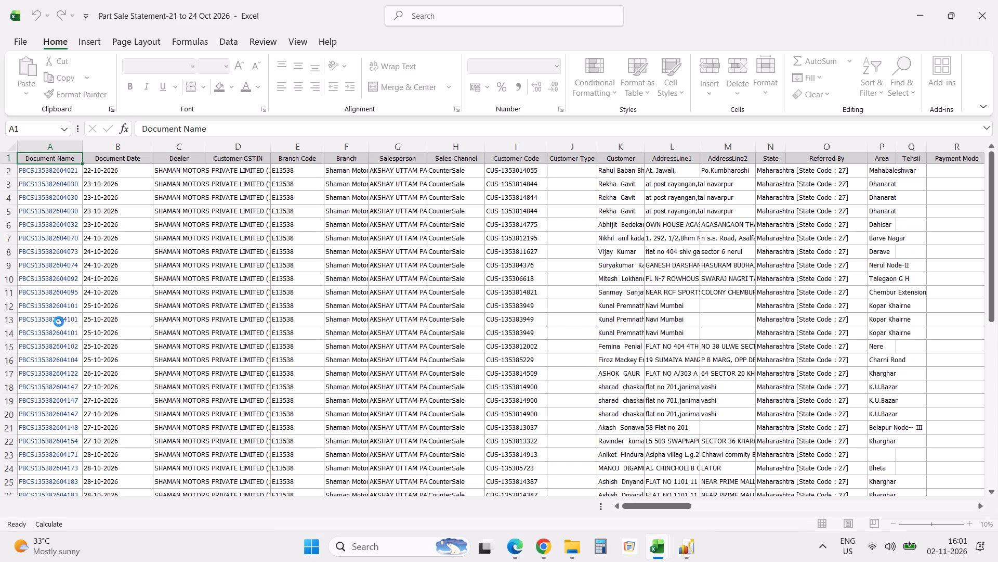
{"action": "key", "text": "ctrl+Left"}
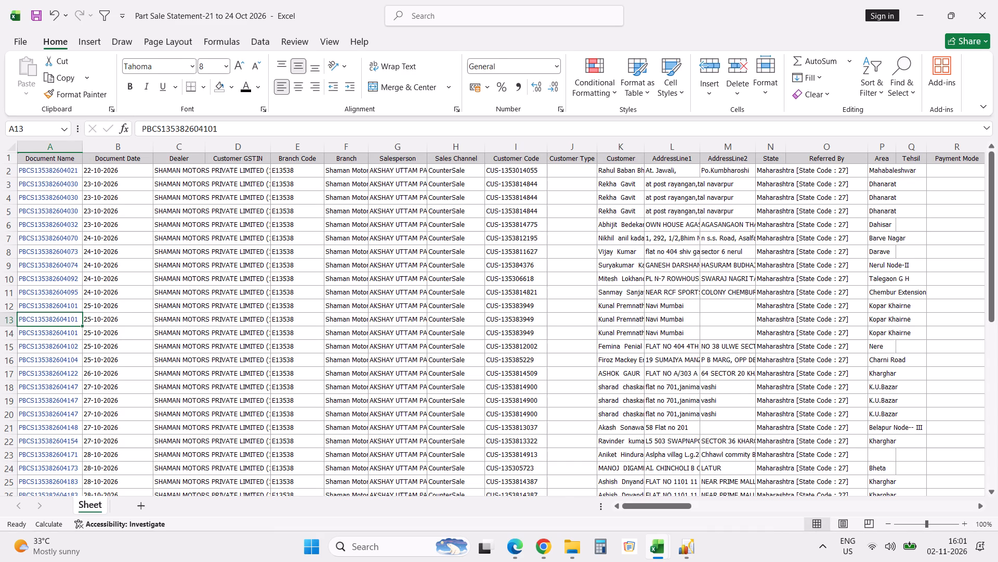
{"action": "key", "text": "ctrl+Down"}
{"action": "key", "text": "Down"}
{"action": "key", "text": "shift+space"}
{"action": "key", "text": "ctrl+minus"}
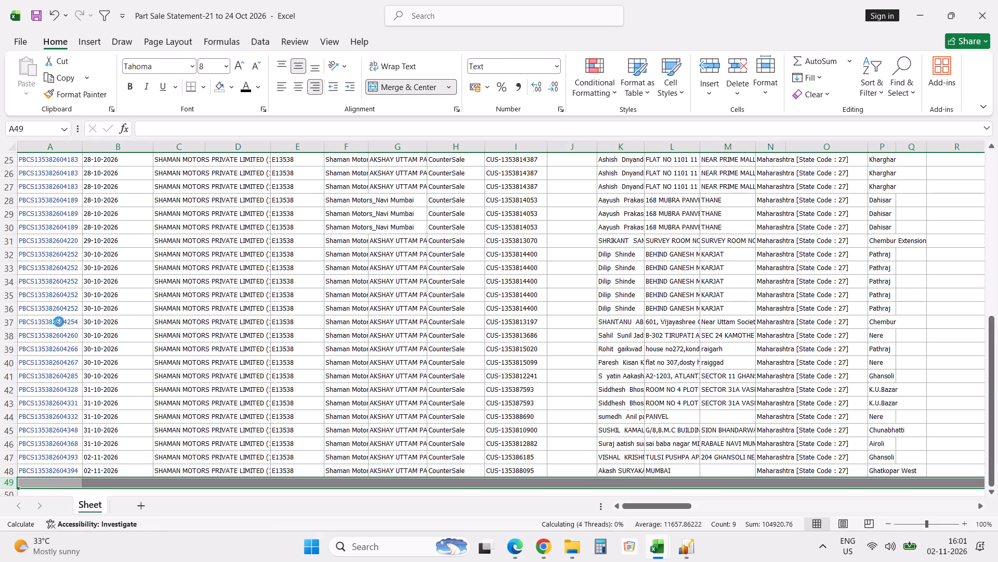
{"action": "key", "text": "Up"}
{"action": "key", "text": "ctrl+Up"}
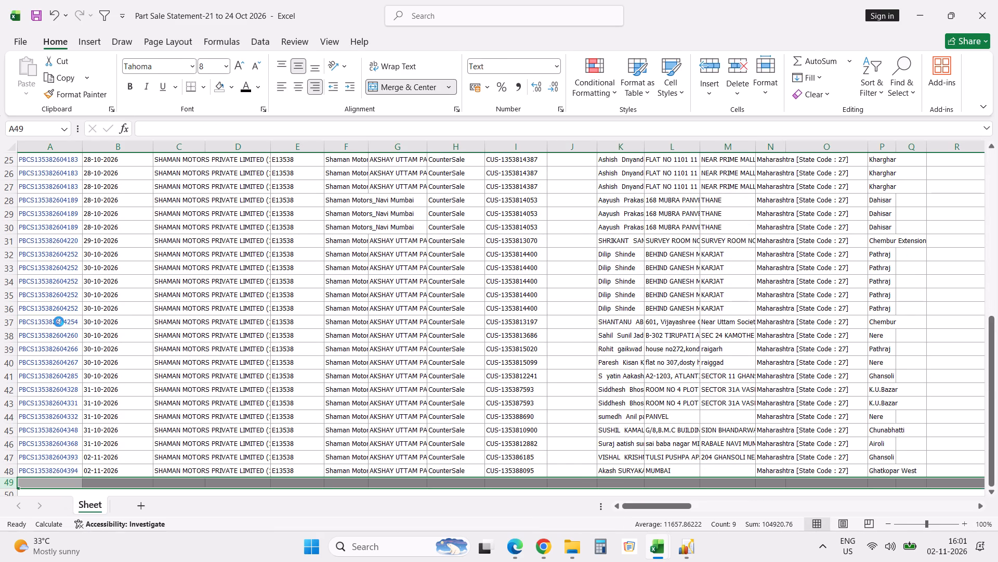
{"action": "key", "text": "Up"}
{"action": "key", "text": "Up"}
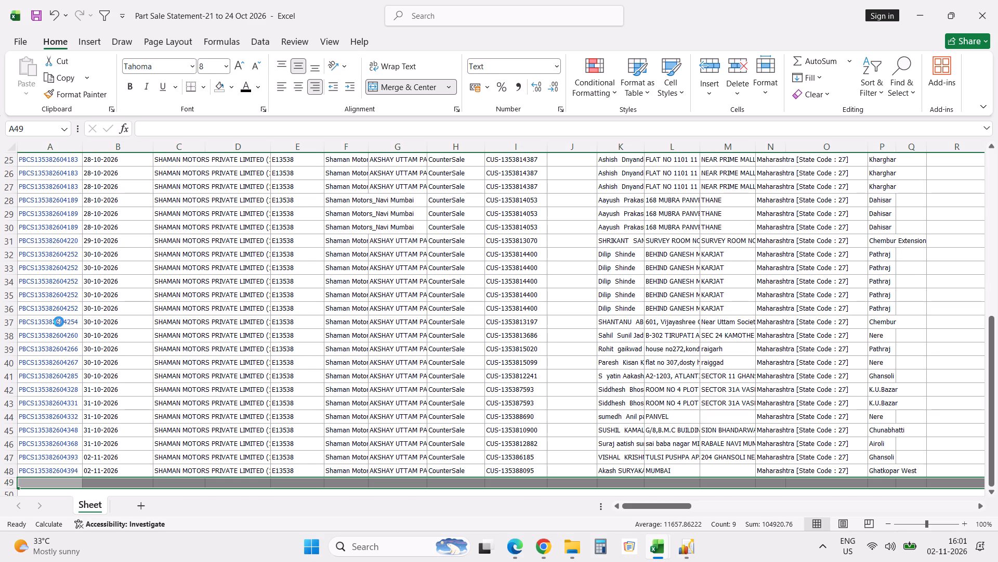
{"action": "key", "text": "Up"}
{"action": "key", "text": "ctrl+s"}
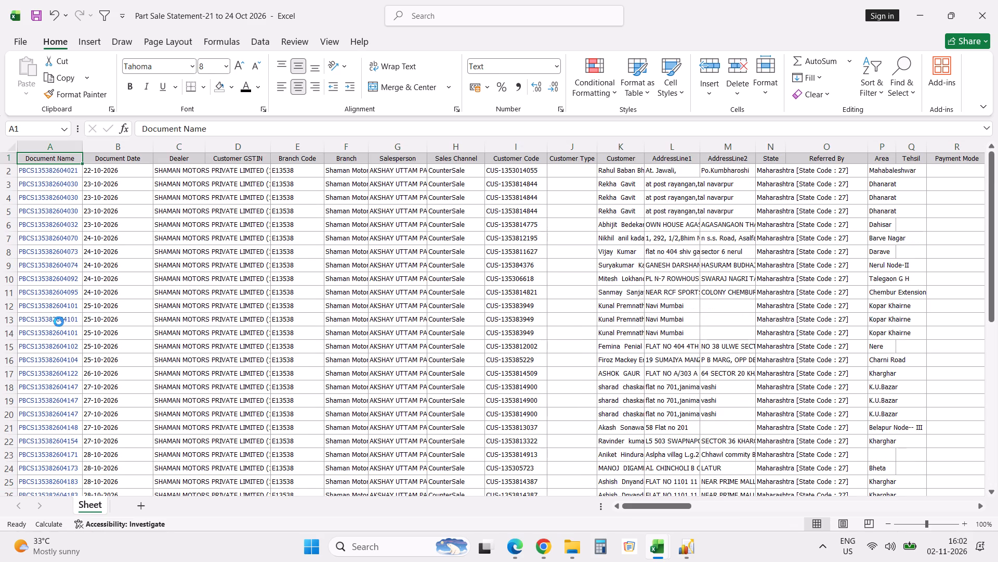
Switch to Excellon and close the Part Sale Statement report.
{"action": "left_click", "coordinate": [687, 552]}
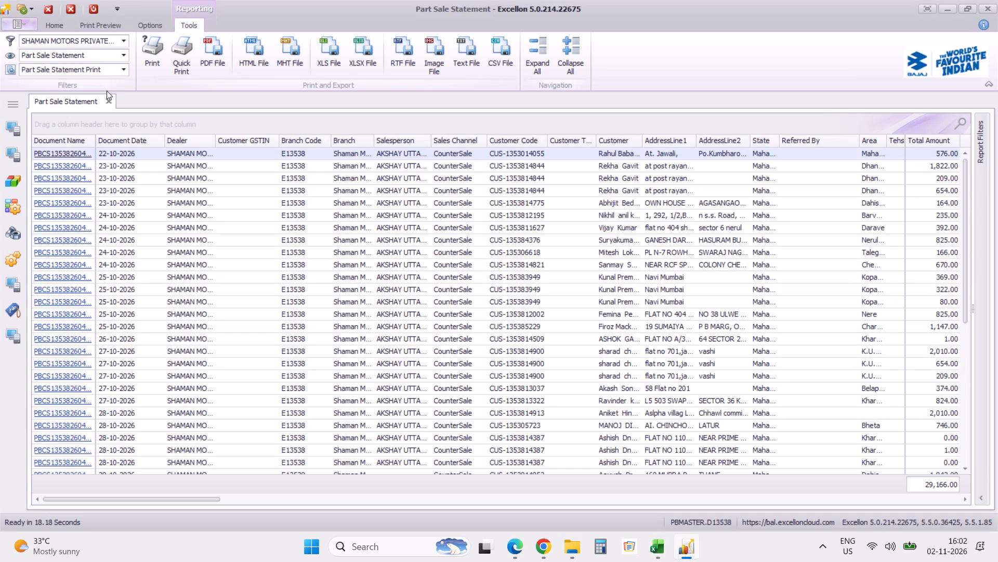
{"action": "left_click", "coordinate": [111, 99]}
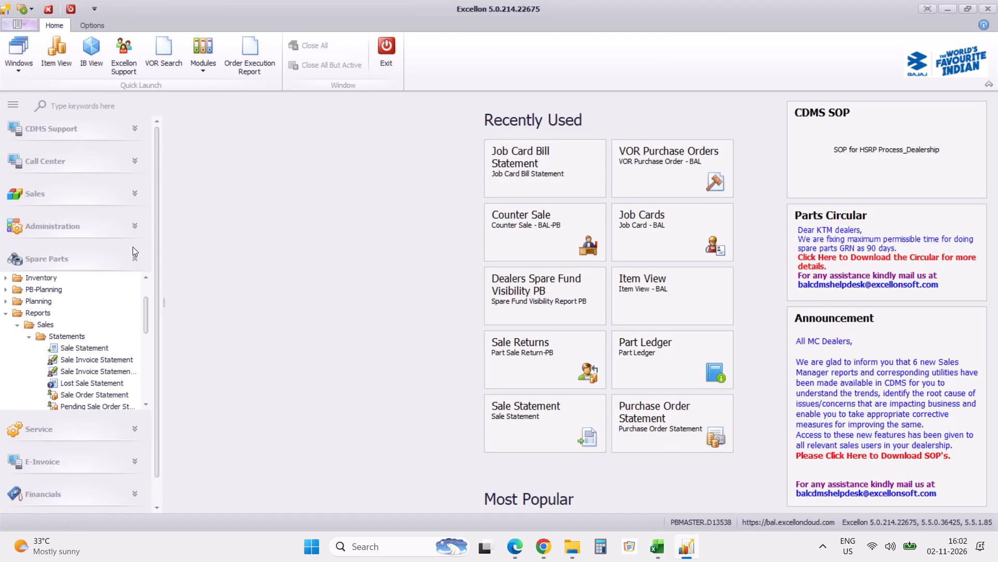
Open the Spare Issue Statement from the WorkShop reports of the Service module.
{"action": "left_click", "coordinate": [135, 255]}
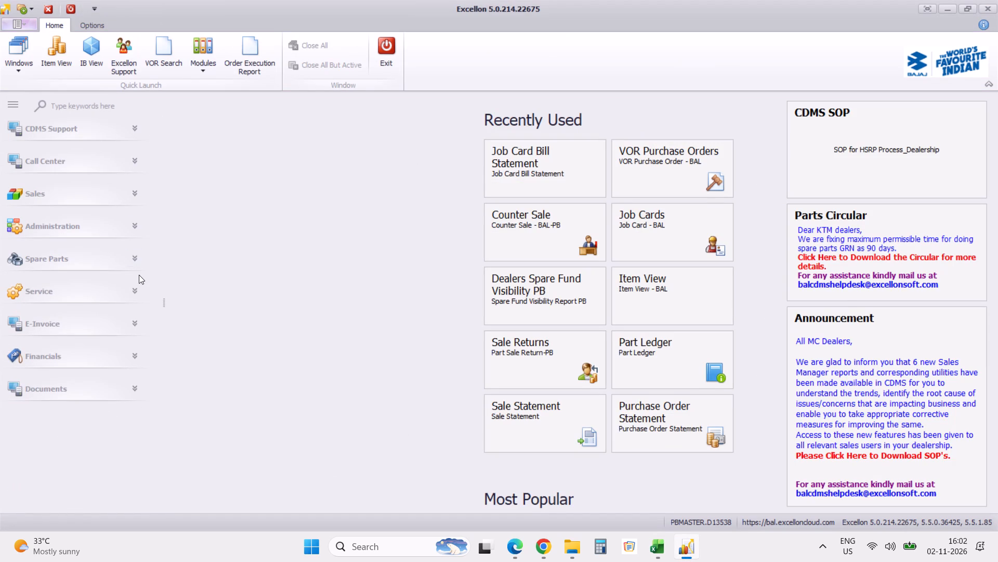
{"action": "left_click", "coordinate": [134, 288]}
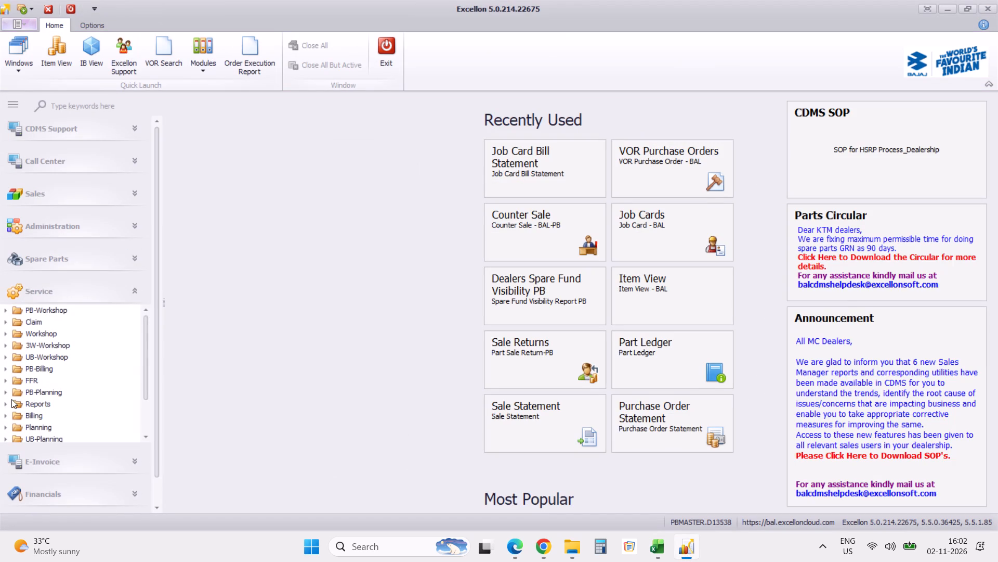
{"action": "left_click", "coordinate": [7, 404]}
{"action": "left_click", "coordinate": [16, 414]}
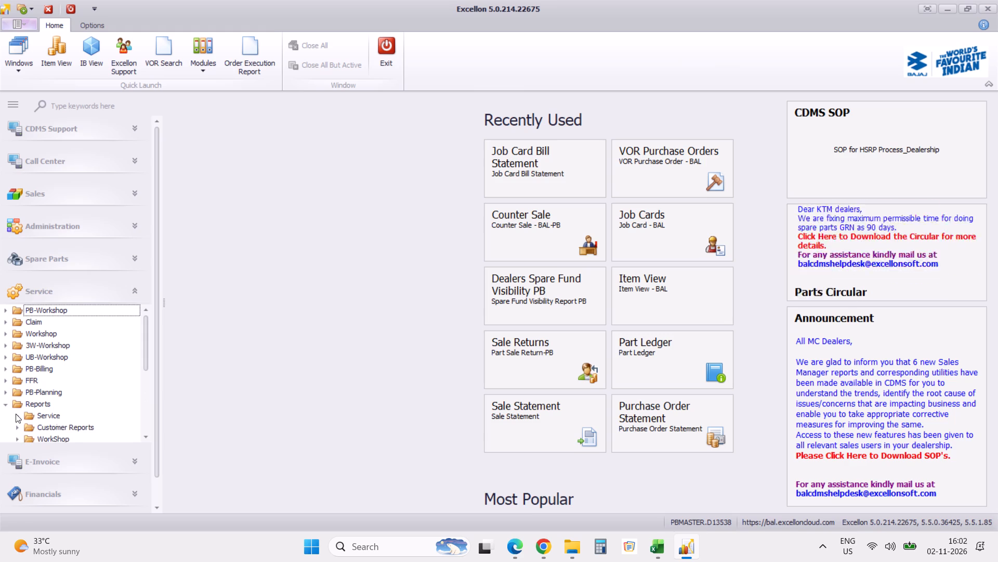
{"action": "triple_click", "coordinate": [147, 437]}
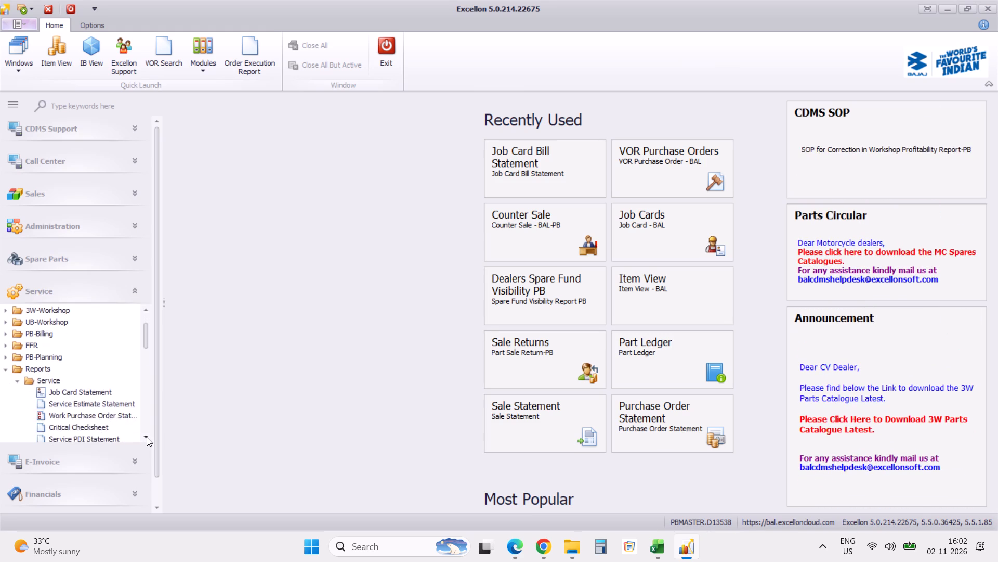
{"action": "triple_click", "coordinate": [147, 437]}
{"action": "triple_click", "coordinate": [147, 437]}
{"action": "left_click", "coordinate": [147, 437]}
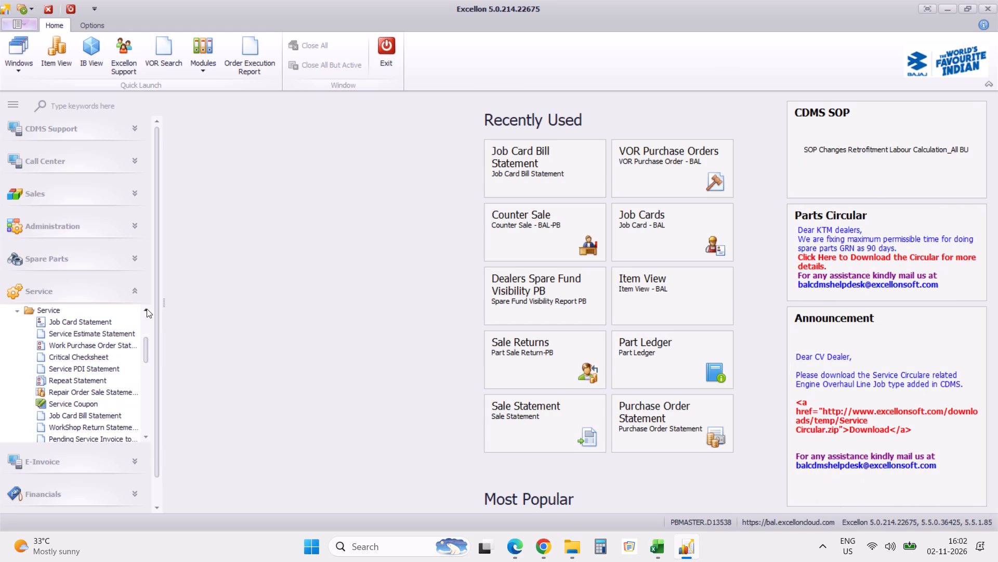
{"action": "triple_click", "coordinate": [147, 309]}
{"action": "triple_click", "coordinate": [147, 309]}
{"action": "left_click", "coordinate": [147, 309]}
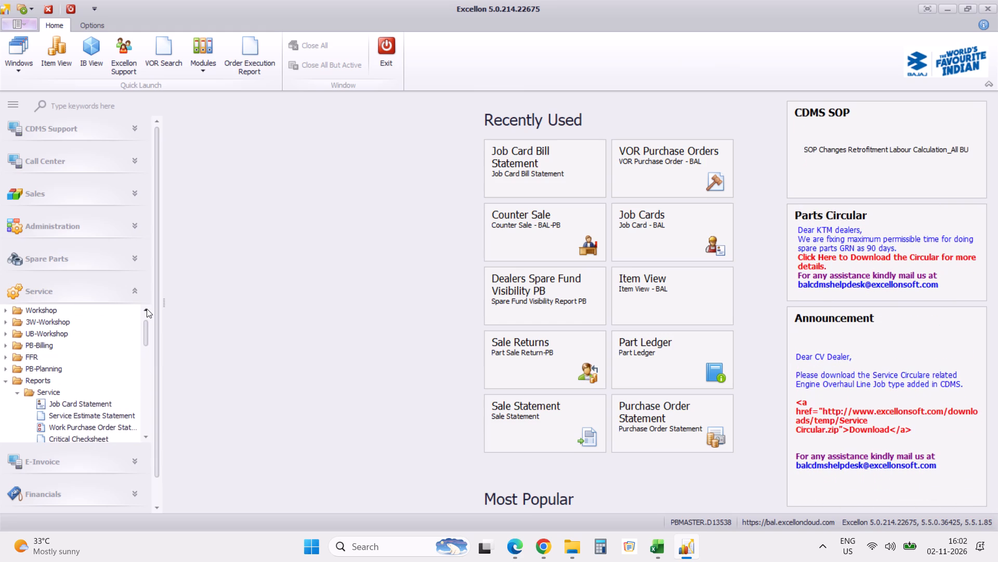
{"action": "left_click", "coordinate": [17, 394]}
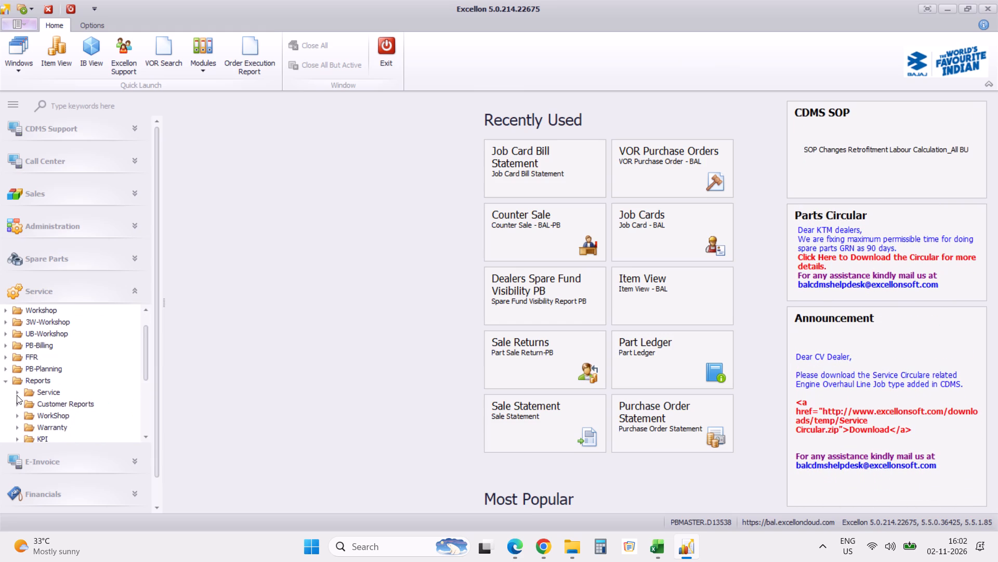
{"action": "left_click", "coordinate": [17, 415]}
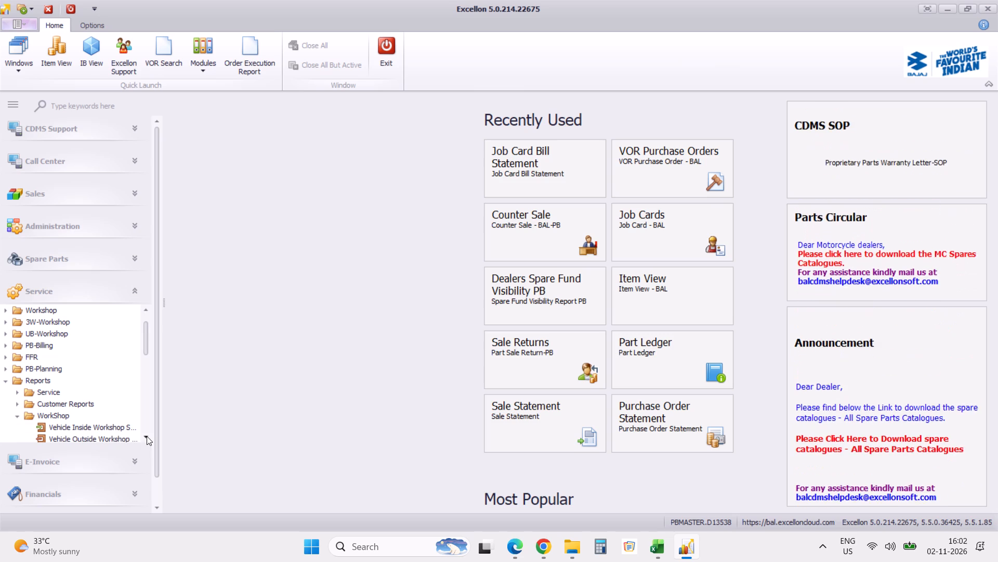
{"action": "triple_click", "coordinate": [148, 438]}
{"action": "triple_click", "coordinate": [148, 438]}
{"action": "double_click", "coordinate": [148, 438]}
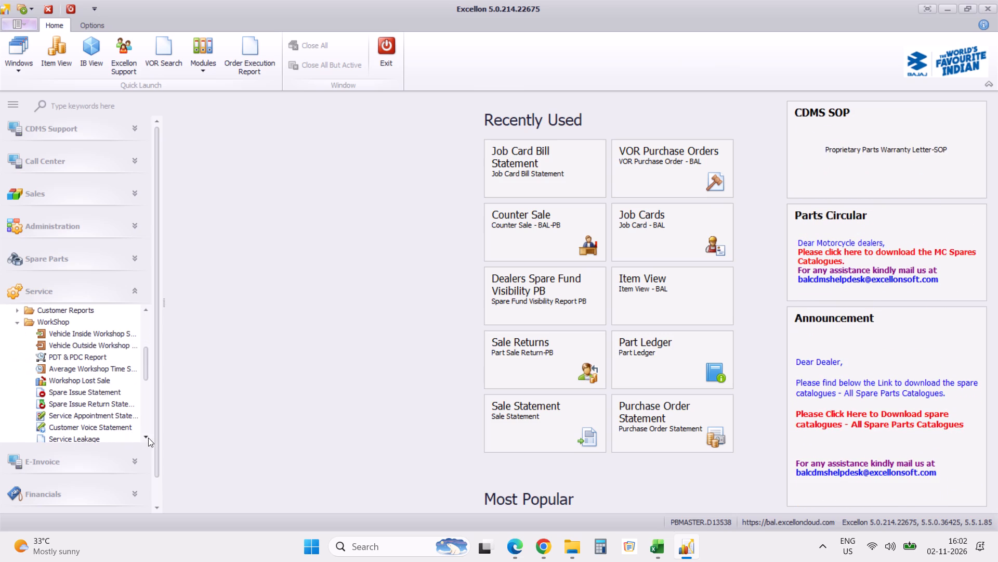
{"action": "left_click", "coordinate": [110, 393]}
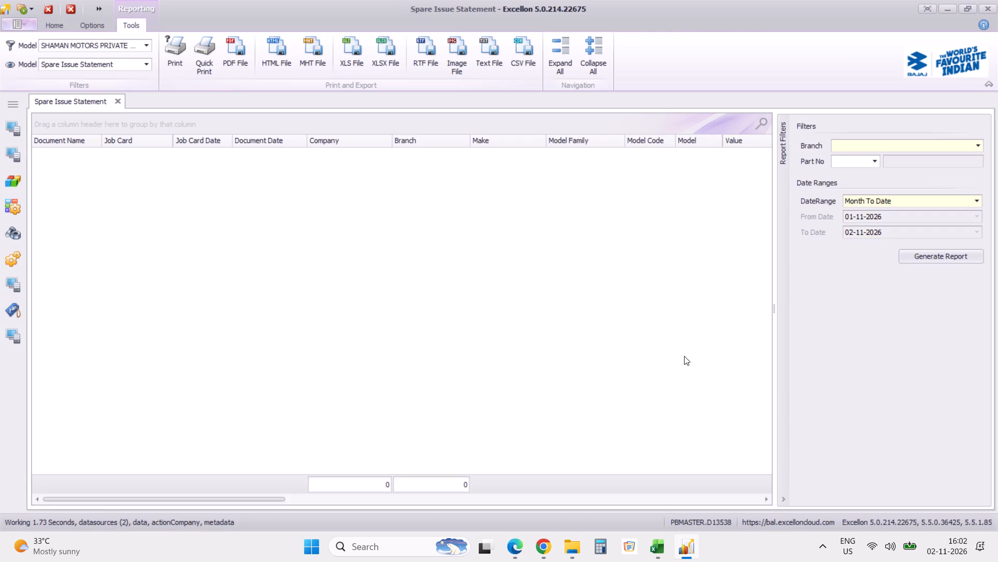
Set the report's date range to Custom, from 21-10-2026 to 24-10-2026.
{"action": "left_click", "coordinate": [980, 198]}
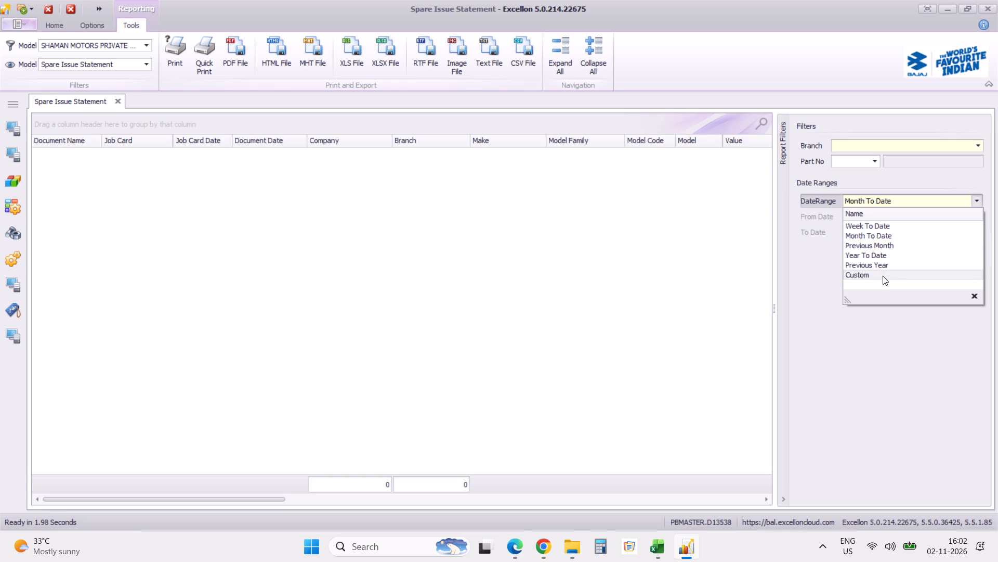
{"action": "left_click", "coordinate": [881, 277]}
{"action": "key", "text": "Tab"}
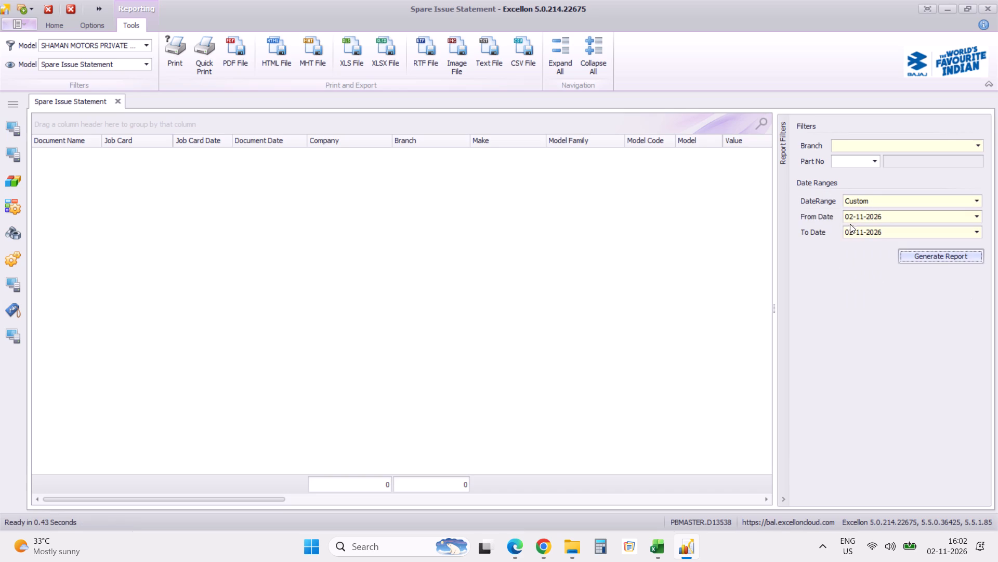
{"action": "left_click", "coordinate": [847, 220]}
{"action": "type", "text": "21"}
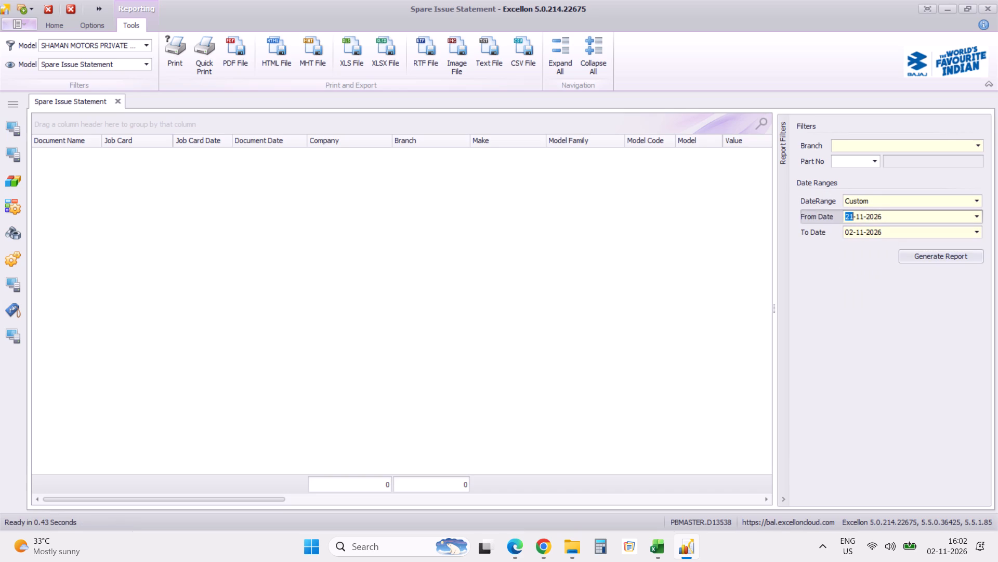
{"action": "key", "text": "Right"}
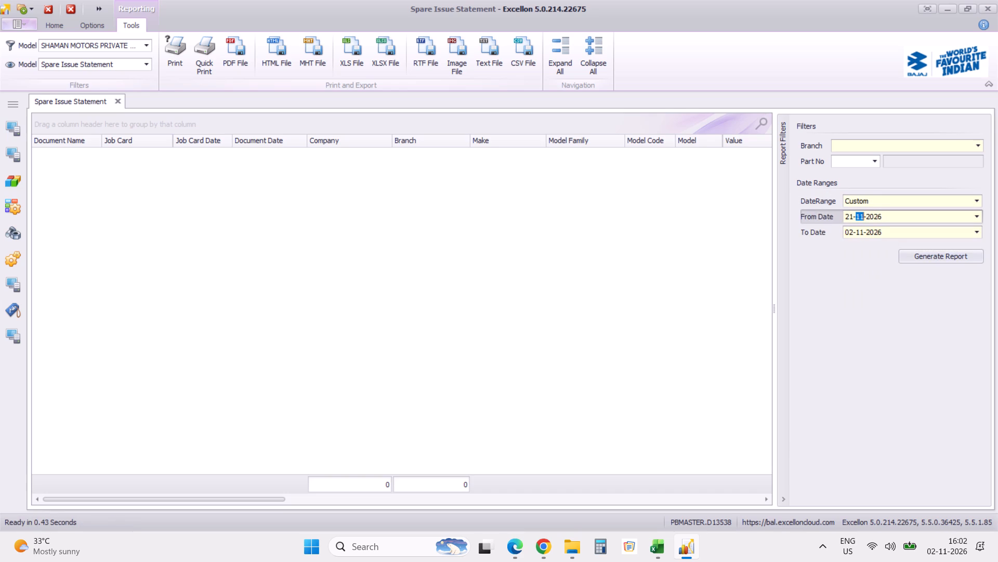
{"action": "type", "text": "10"}
{"action": "left_click", "coordinate": [847, 231]}
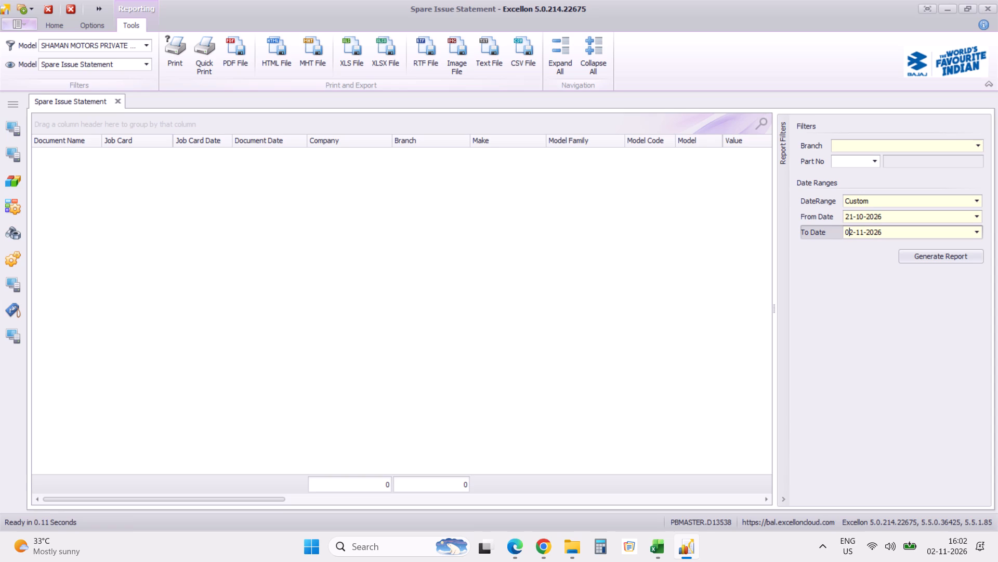
{"action": "type", "text": "24"}
{"action": "key", "text": "Right"}
{"action": "type", "text": "10"}
Generate the Spare Issue Statement for the Shaman Motors_Navi Mumbai branch.
{"action": "left_click", "coordinate": [981, 146]}
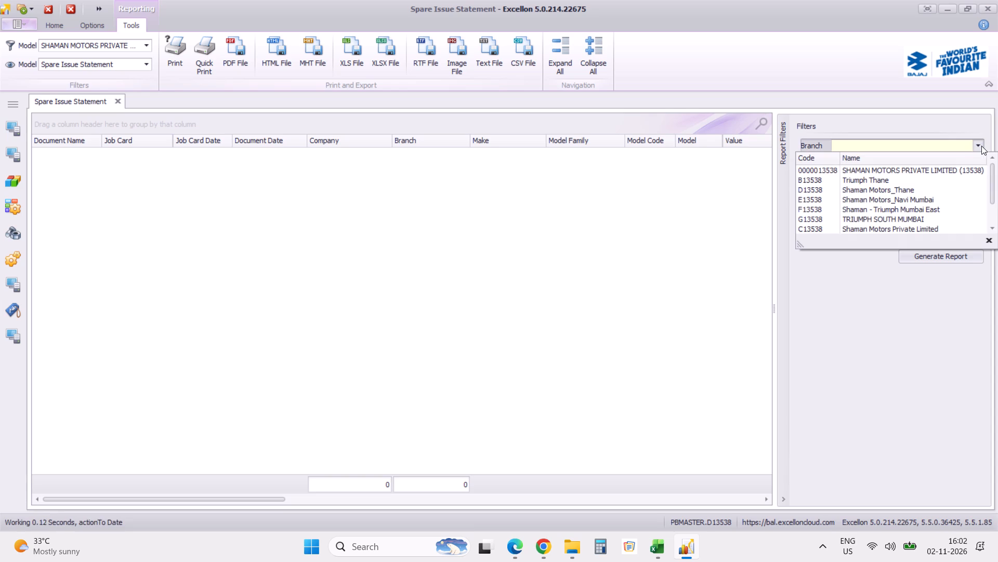
{"action": "left_click", "coordinate": [920, 196]}
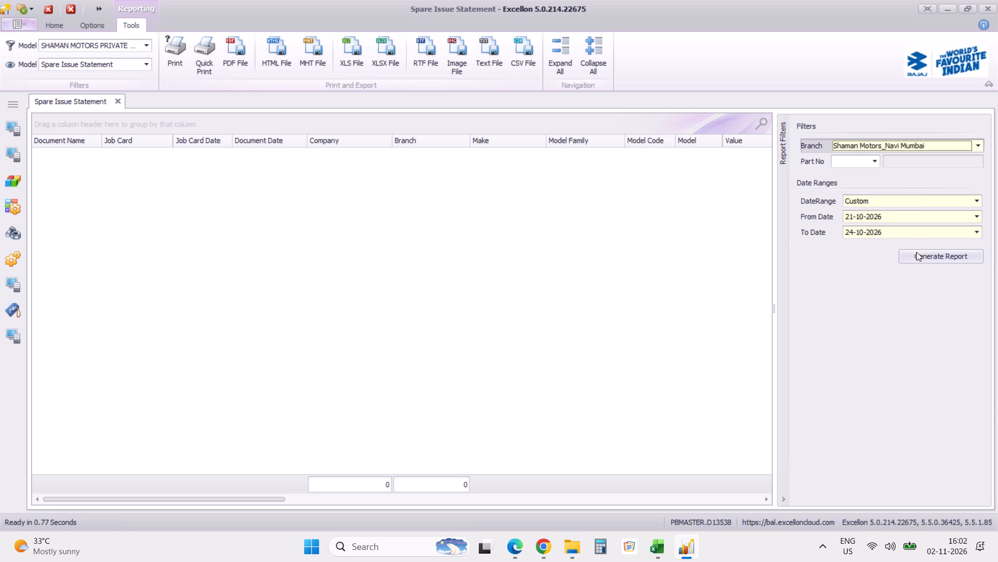
{"action": "left_click", "coordinate": [919, 261]}
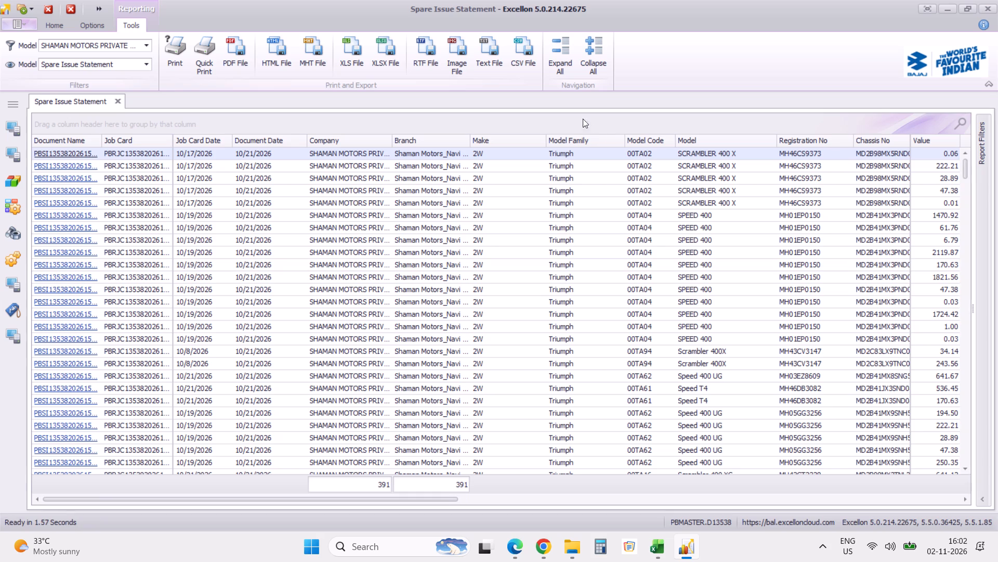
Export the Spare Issue Statement in XLSX format as a single file with hyperlink export turned off.
{"action": "left_click", "coordinate": [384, 54]}
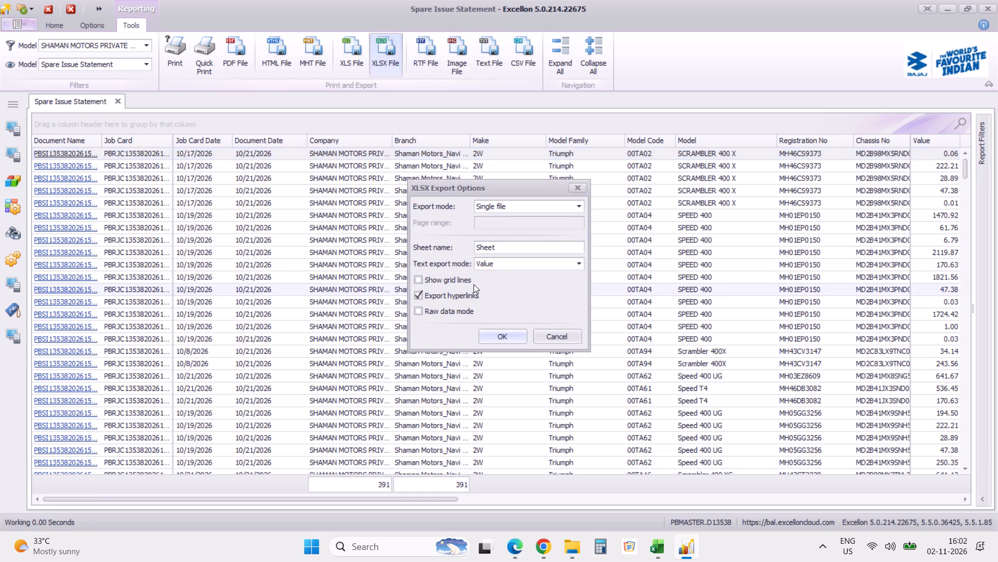
{"action": "left_click", "coordinate": [458, 297]}
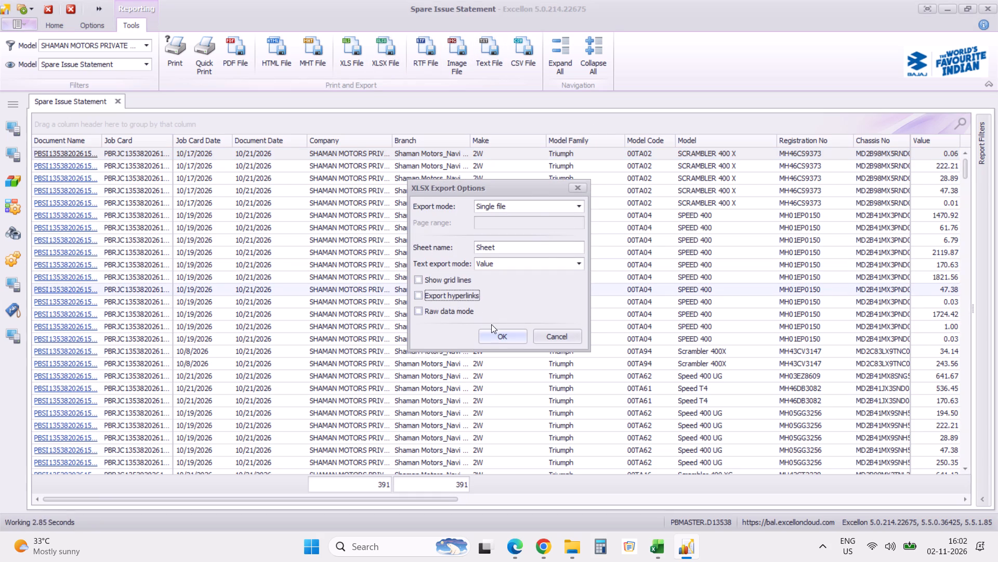
{"action": "left_click", "coordinate": [494, 333]}
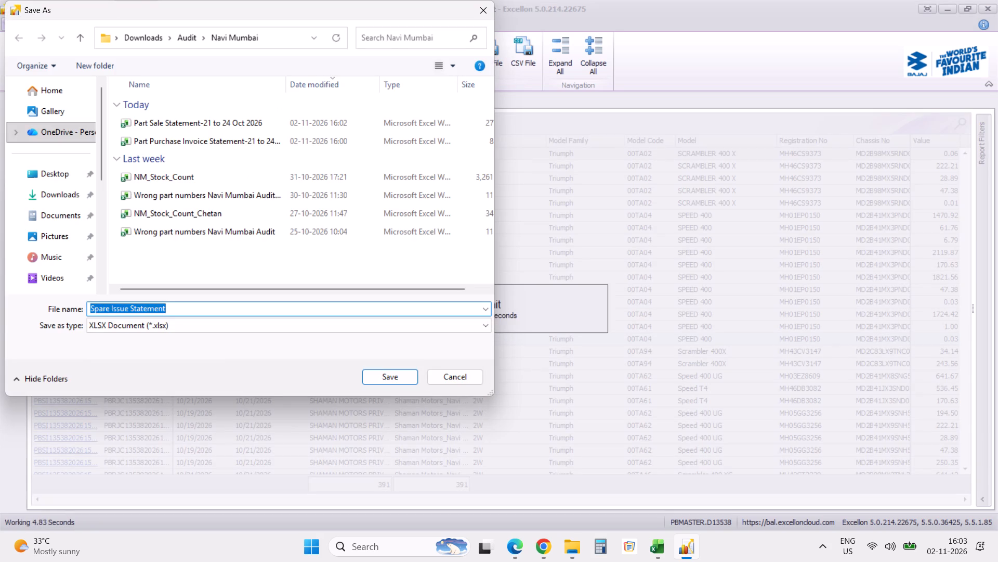
Save the export in Downloads > Audit > Navi Mumbai as Spare Issue Statement-21 to 24 Oct 2026.
{"action": "left_click", "coordinate": [273, 308]}
{"action": "key", "text": "minus"}
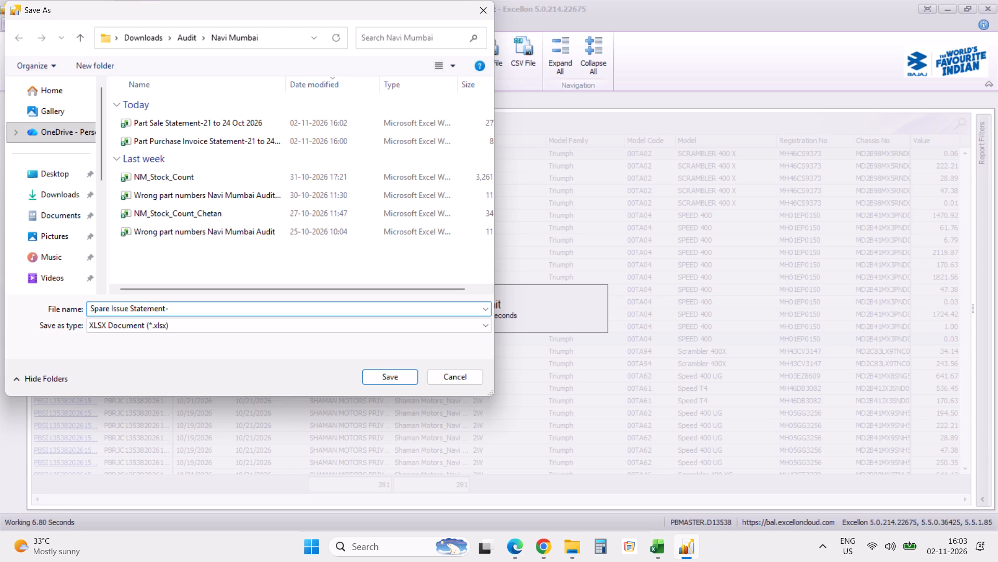
{"action": "type", "text": "21 to 24 Oct 2026"}
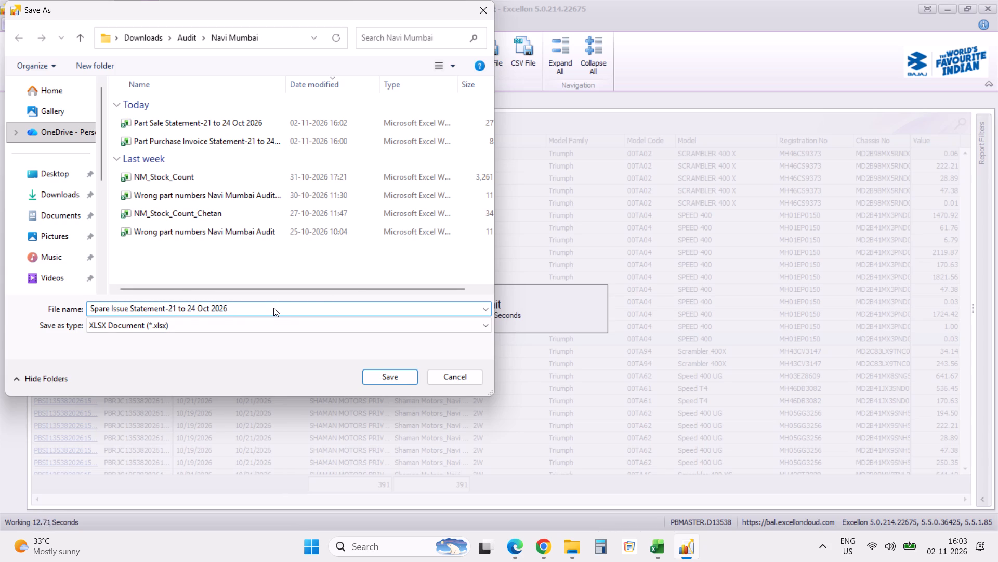
{"action": "left_click", "coordinate": [387, 374]}
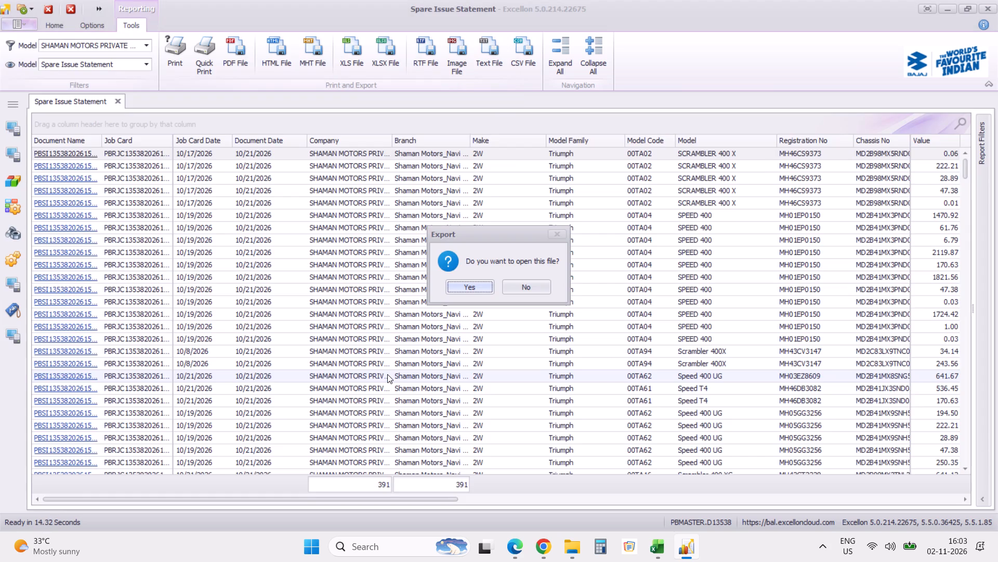
Open the exported spare issue workbook, delete the totals row, row 393, and save the file.
{"action": "left_click", "coordinate": [459, 290]}
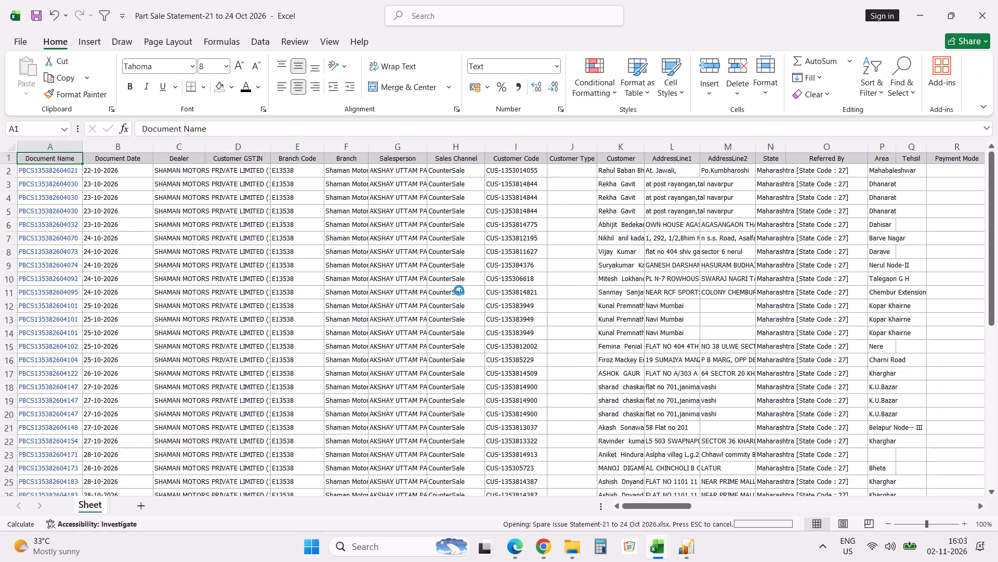
{"action": "key", "text": "Down"}
{"action": "key", "text": "ctrl+Down"}
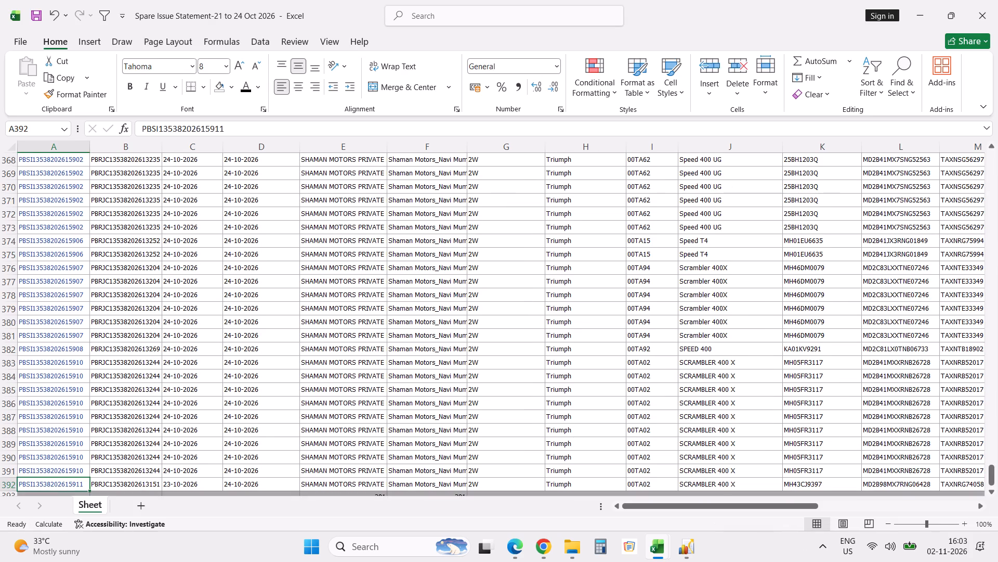
{"action": "key", "text": "Down"}
{"action": "key", "text": "shift+space"}
{"action": "key", "text": "ctrl+minus"}
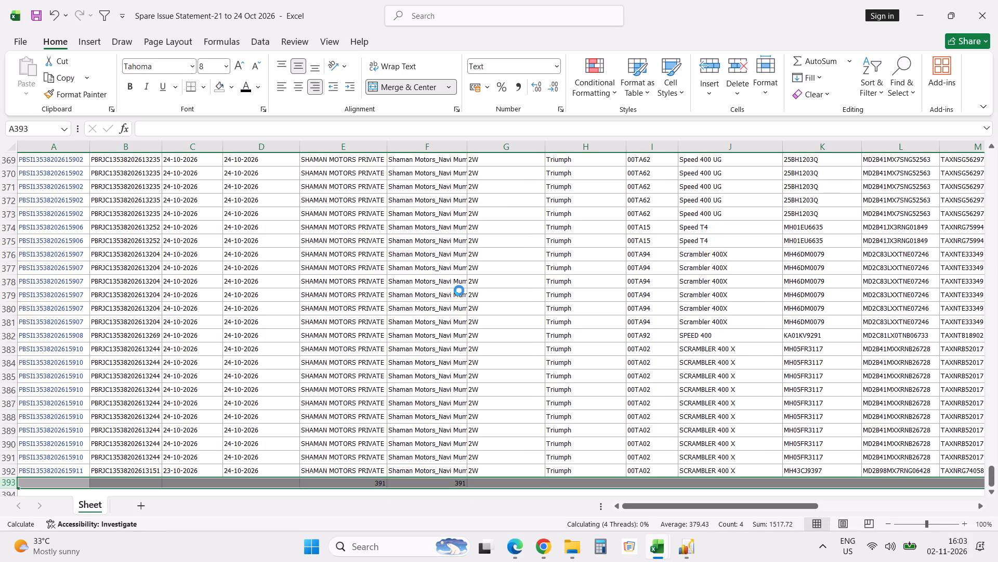
{"action": "key", "text": "Up"}
{"action": "key", "text": "ctrl+Up"}
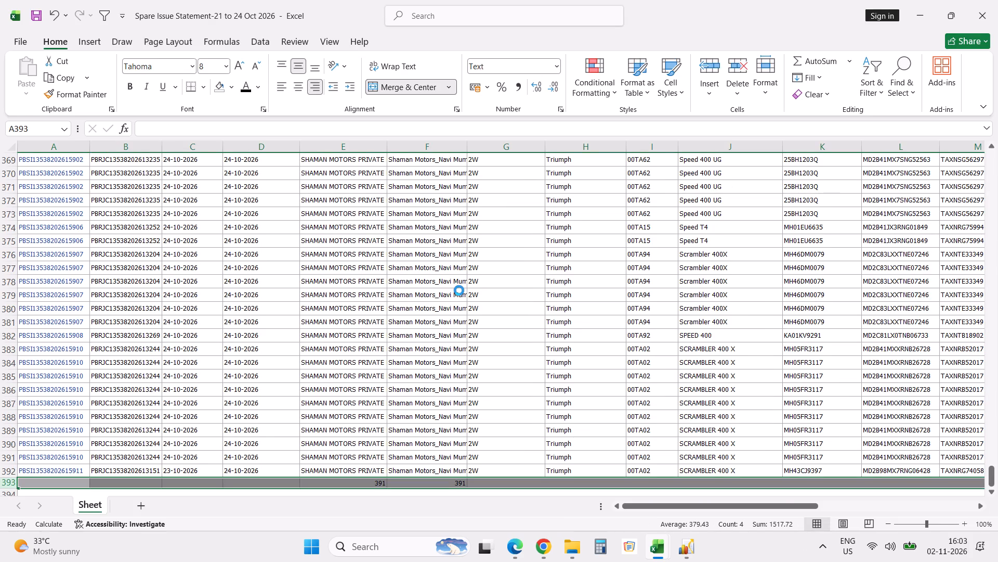
{"action": "key", "text": "Up"}
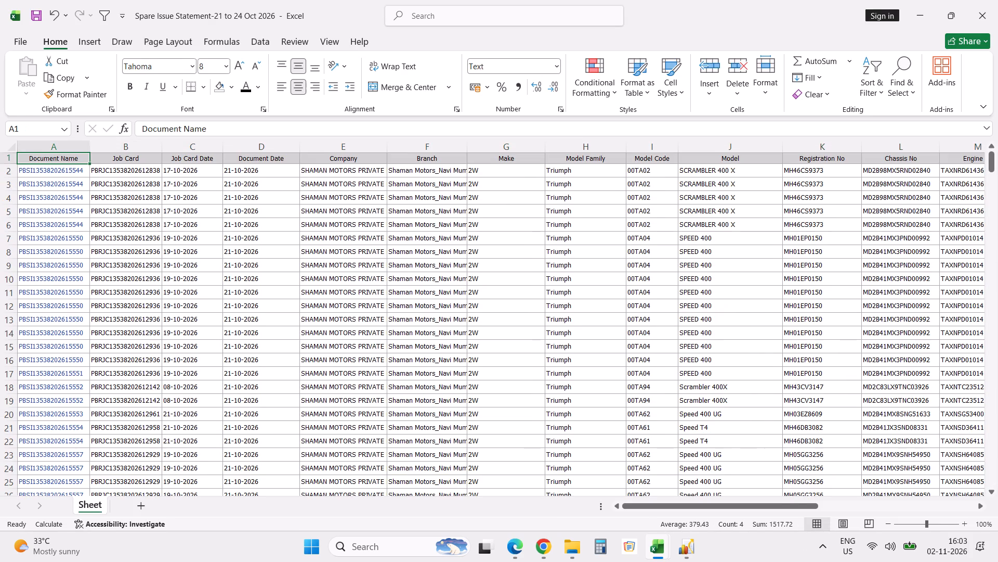
{"action": "key", "text": "Up"}
{"action": "key", "text": "ctrl+s"}
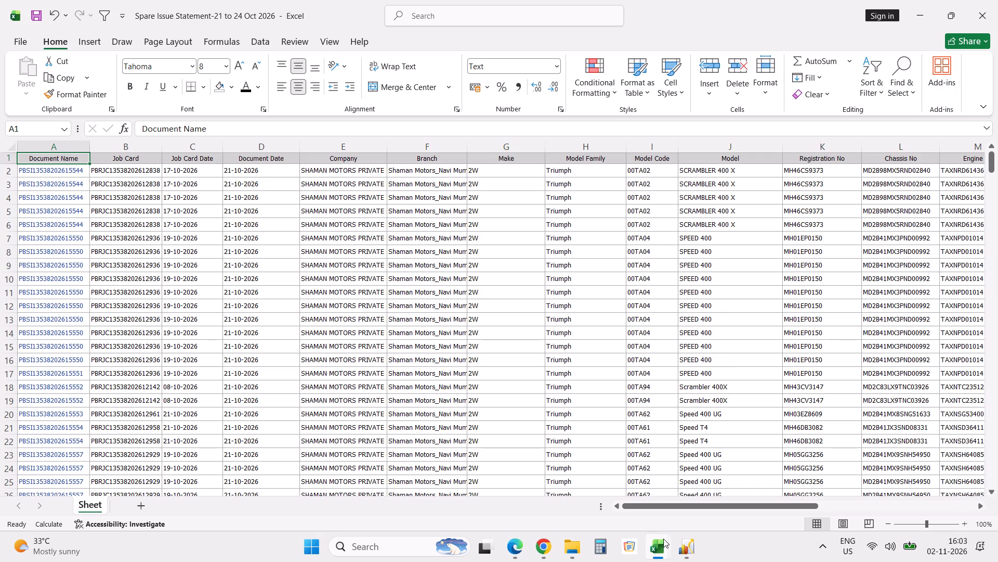
Return to Excellon and close the Spare Issue Statement report.
{"action": "left_click", "coordinate": [689, 545]}
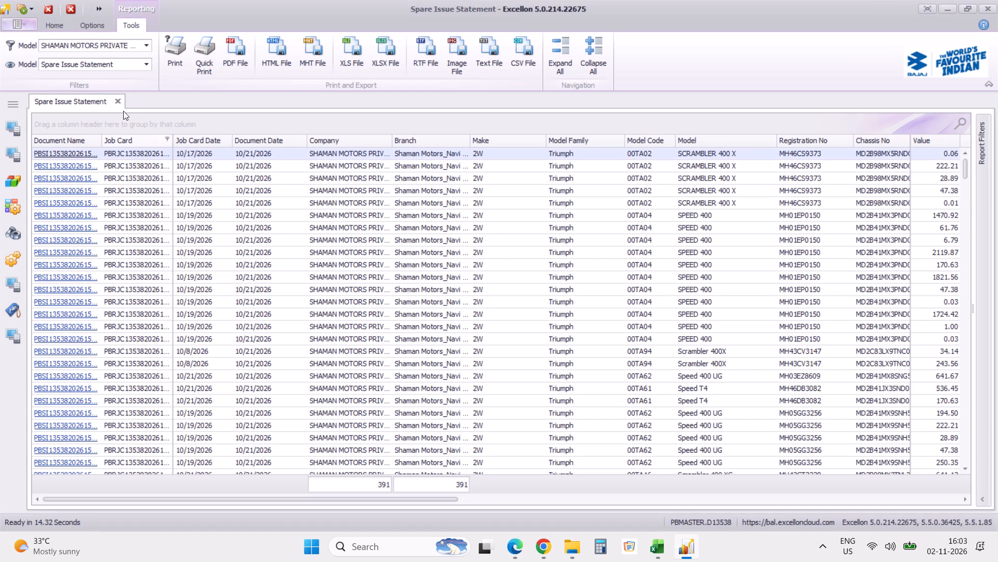
{"action": "left_click", "coordinate": [117, 101]}
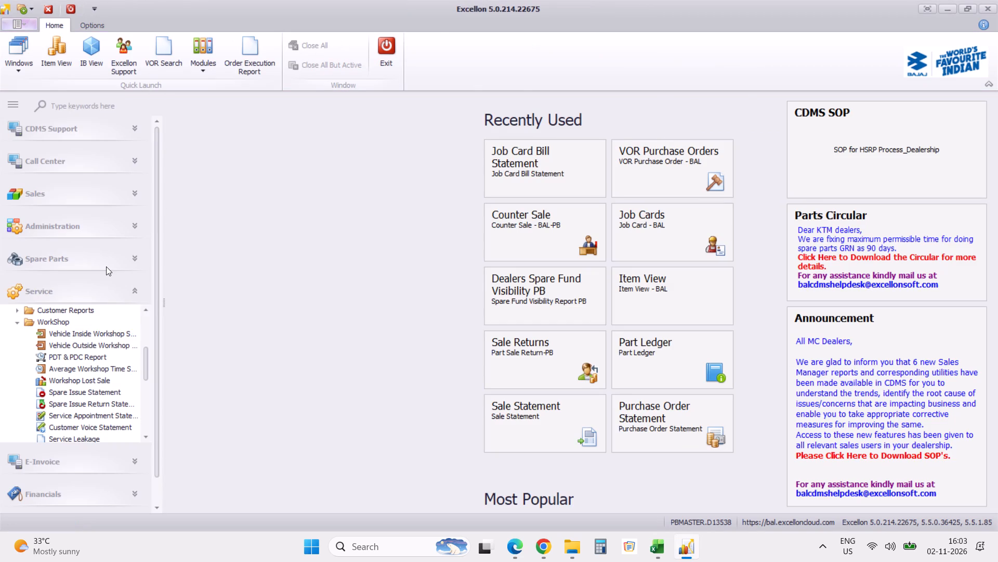
Search the module list for transfer and open the Stock Transfer Statement report under Spare Parts inventory statements.
{"action": "triple_click", "coordinate": [145, 438]}
{"action": "triple_click", "coordinate": [145, 438]}
{"action": "triple_click", "coordinate": [145, 438]}
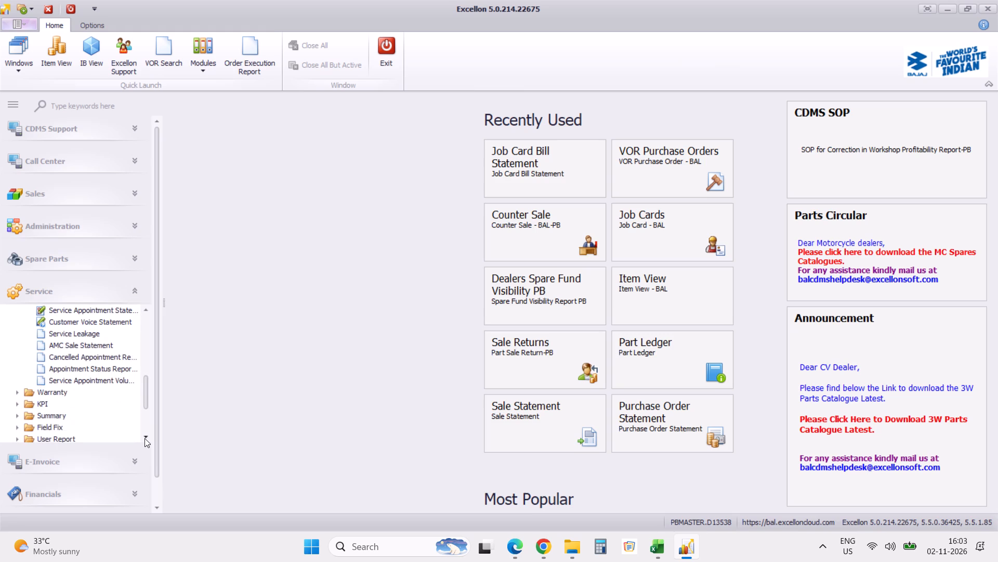
{"action": "left_click", "coordinate": [145, 438]}
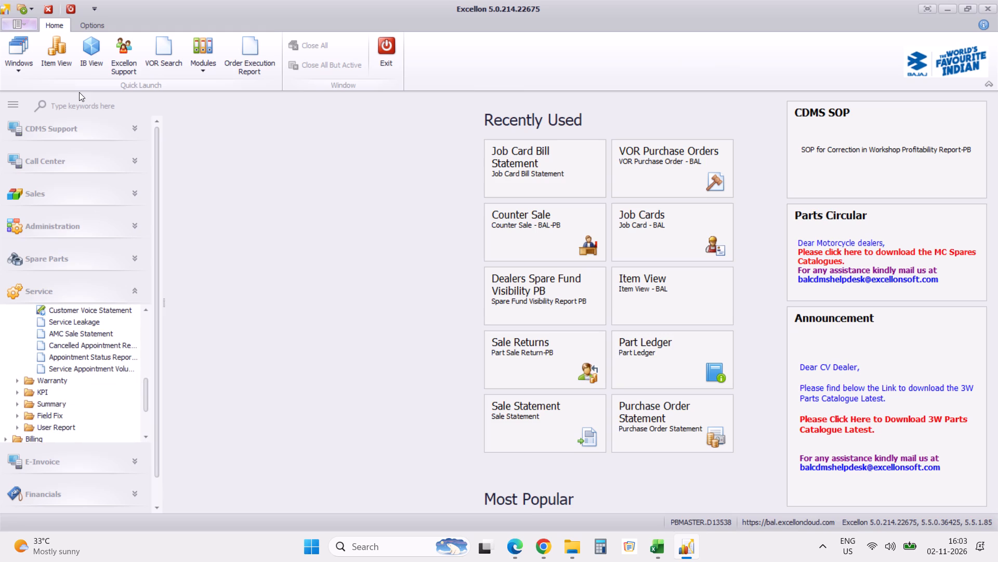
{"action": "left_click", "coordinate": [79, 101]}
{"action": "type", "text": "transfer"}
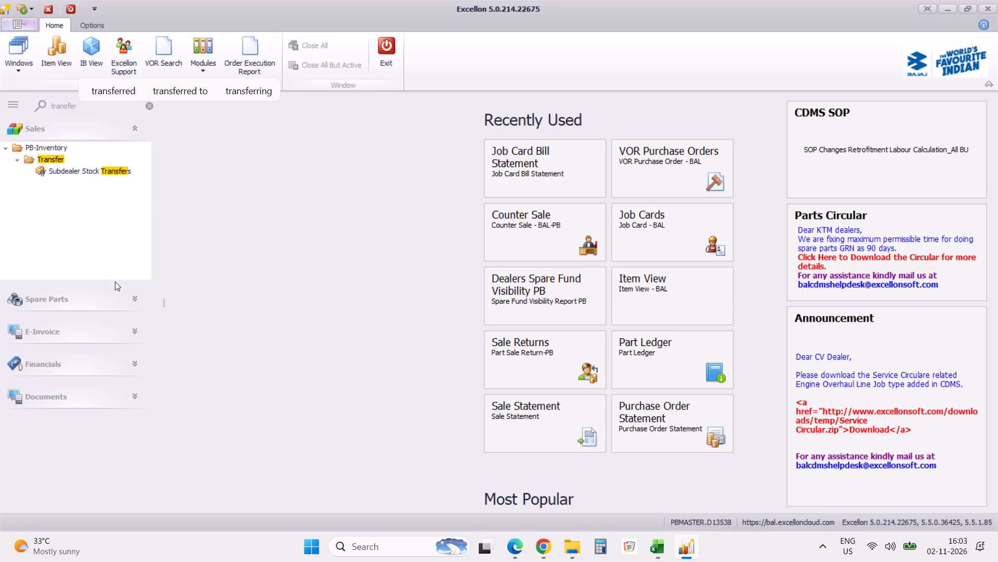
{"action": "left_click", "coordinate": [136, 300]}
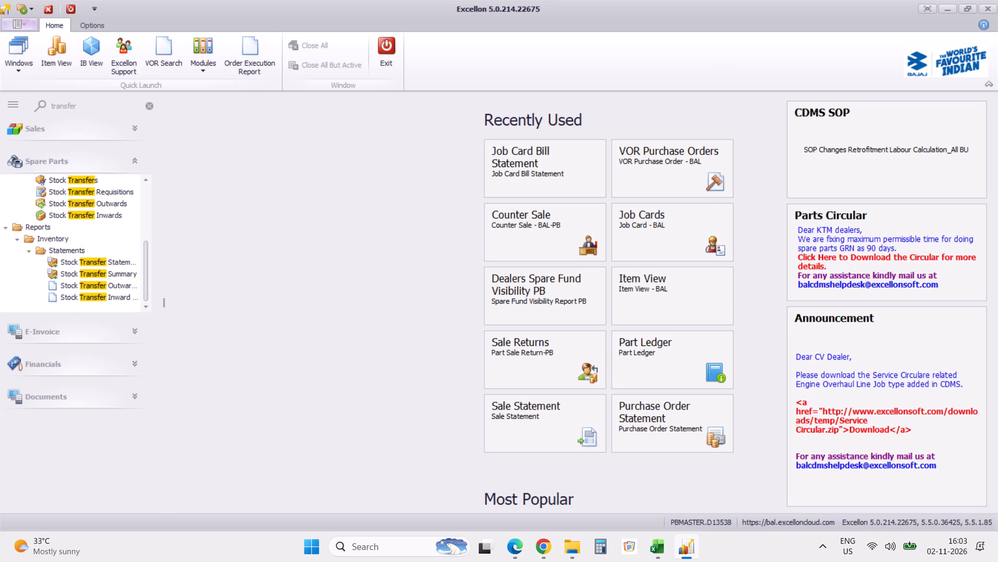
{"action": "left_click_drag", "start_coordinate": [165, 301], "coordinate": [246, 303]}
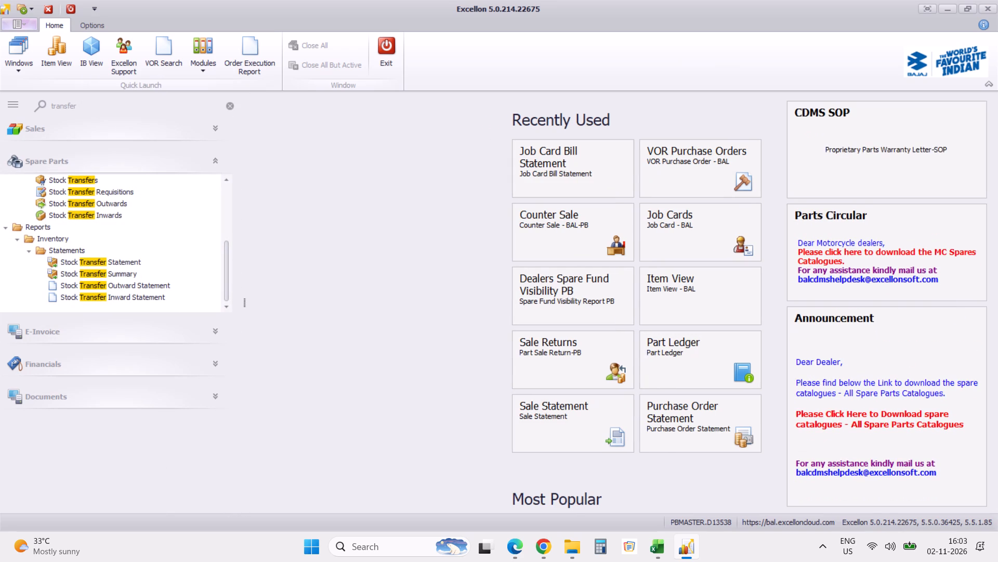
{"action": "left_click", "coordinate": [134, 263]}
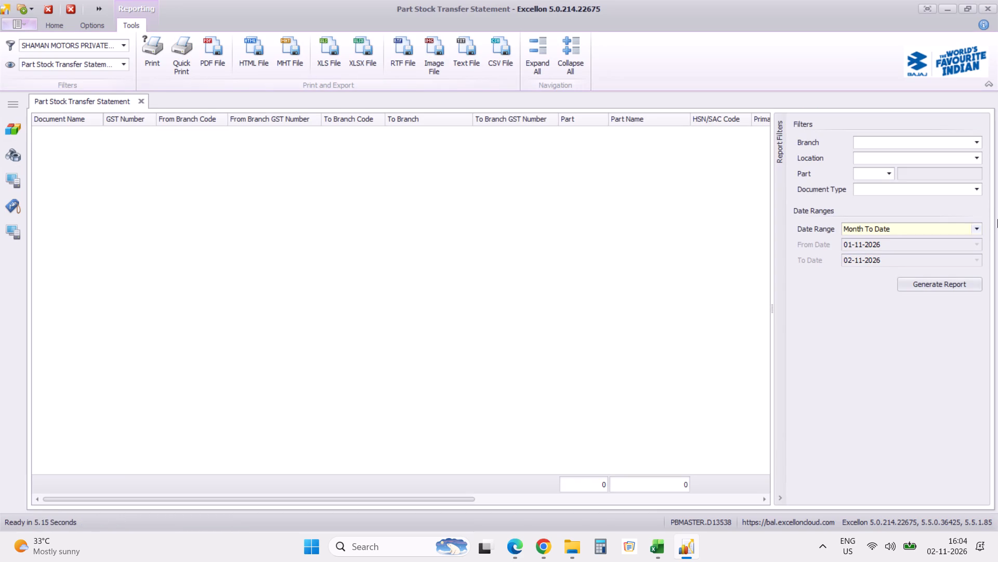
Generate the Part Stock Transfer Statement for a custom date range from 21-10-2026 to 24-10-2026.
{"action": "left_click", "coordinate": [978, 226]}
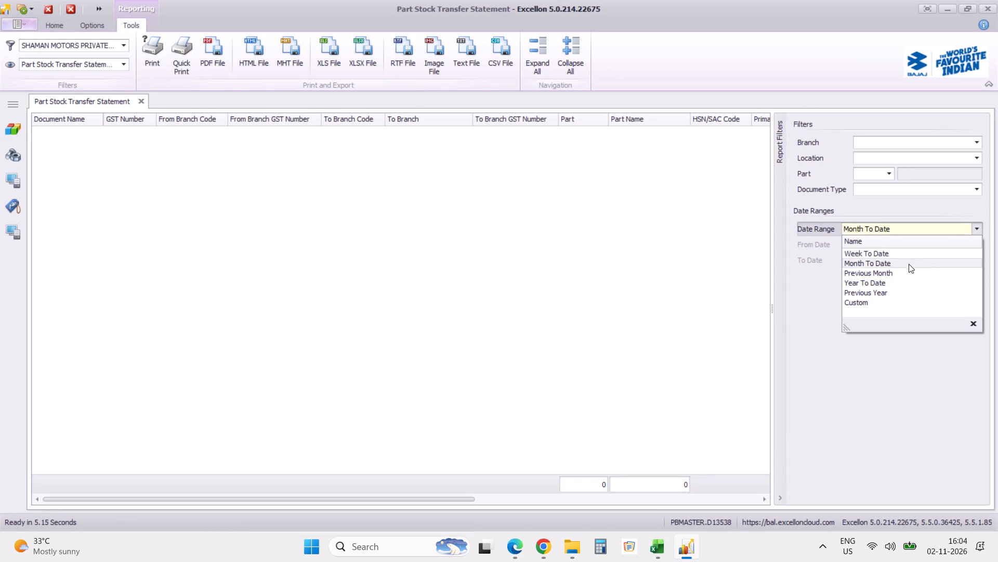
{"action": "left_click", "coordinate": [889, 302]}
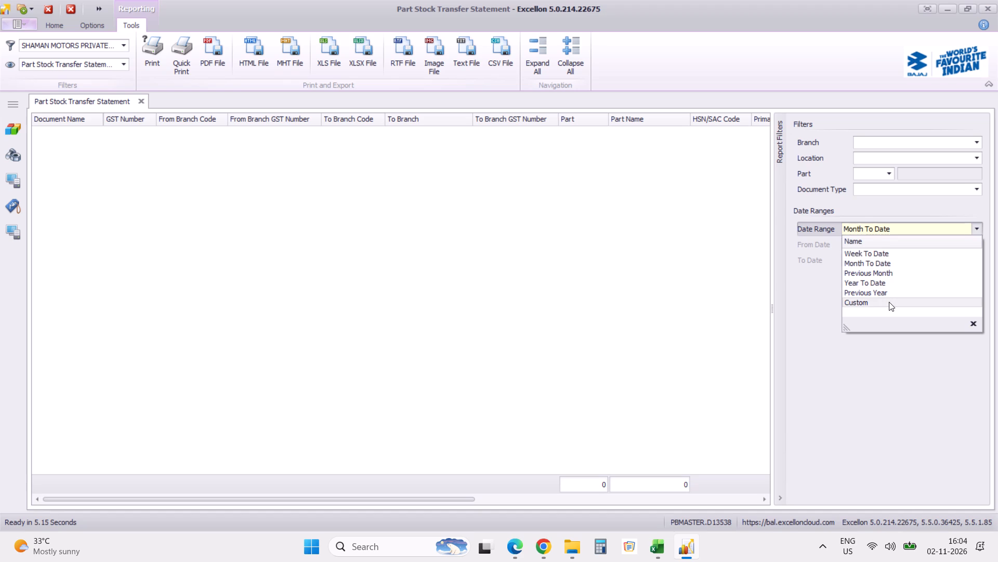
{"action": "key", "text": "Tab"}
{"action": "left_click", "coordinate": [845, 245]}
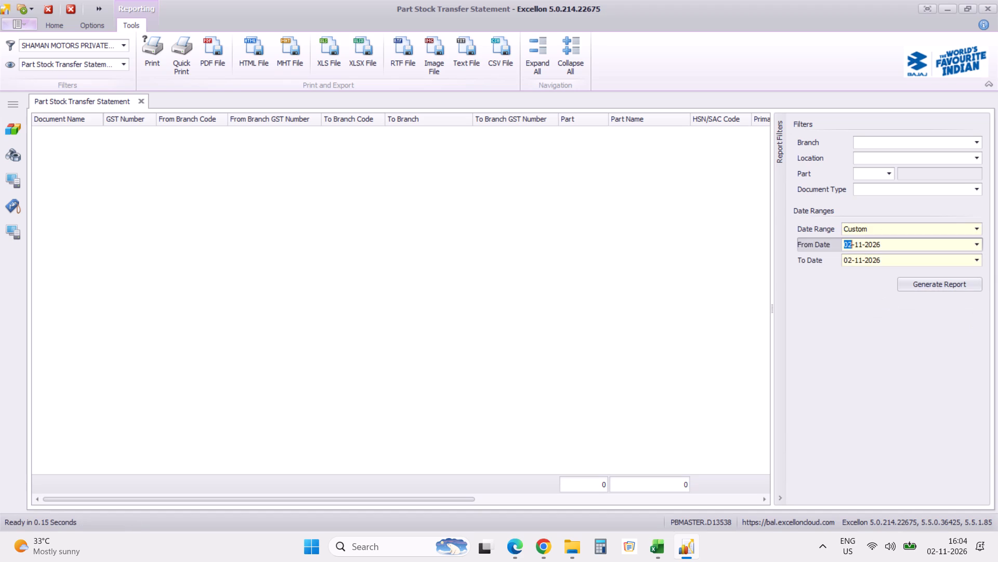
{"action": "type", "text": "21"}
{"action": "key", "text": "Right"}
{"action": "type", "text": "10"}
{"action": "left_click", "coordinate": [845, 259]}
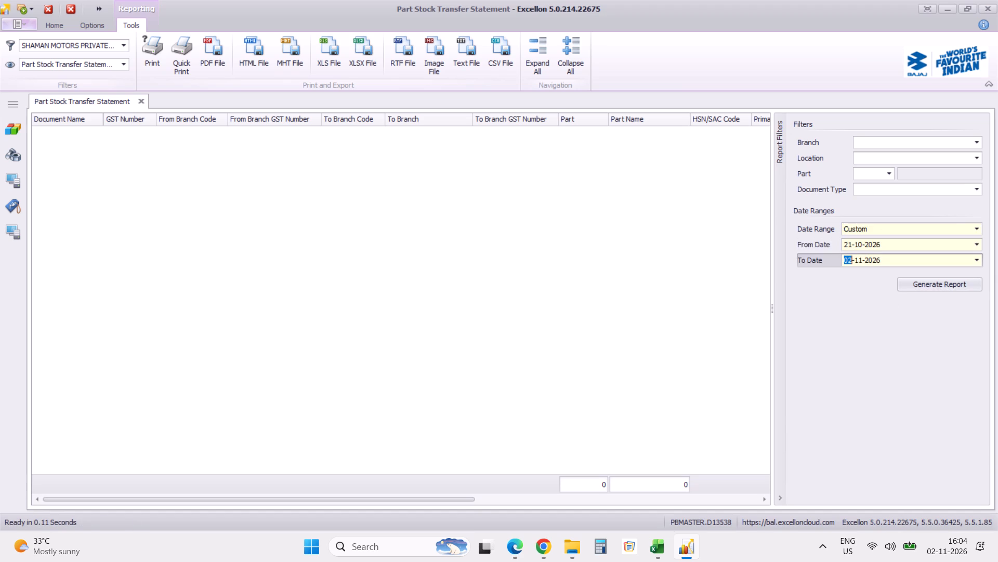
{"action": "type", "text": "24"}
{"action": "key", "text": "Right"}
{"action": "type", "text": "10"}
{"action": "left_click", "coordinate": [933, 284]}
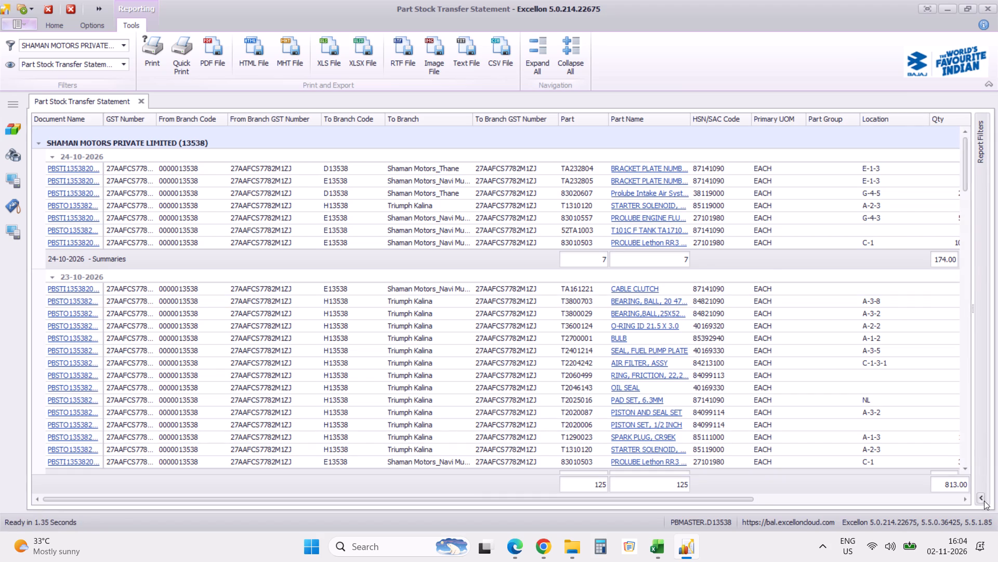
Show the group-by box and ungroup the report by moving From Branch and Document Date back into the column headers.
{"action": "left_click", "coordinate": [984, 501]}
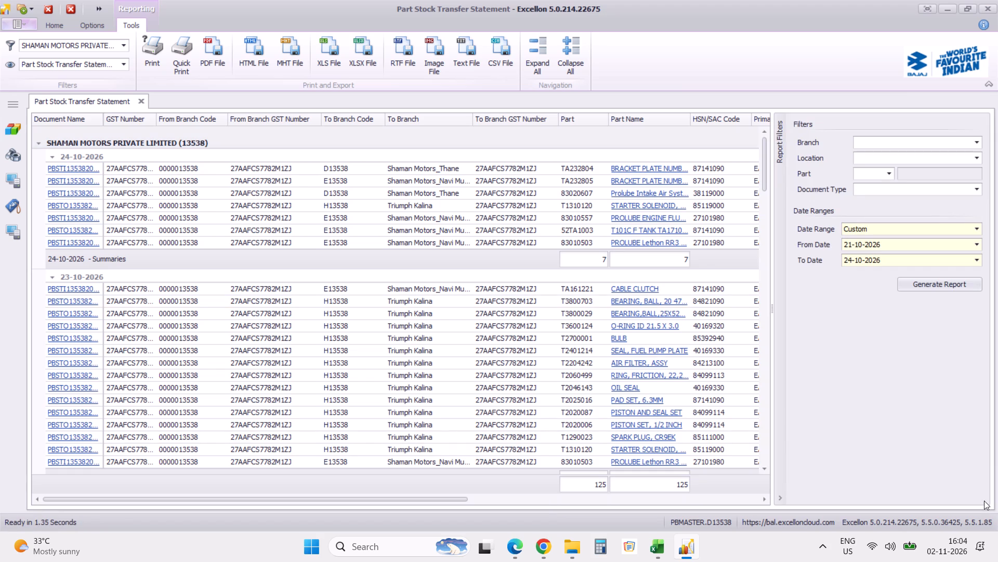
{"action": "right_click", "coordinate": [81, 117]}
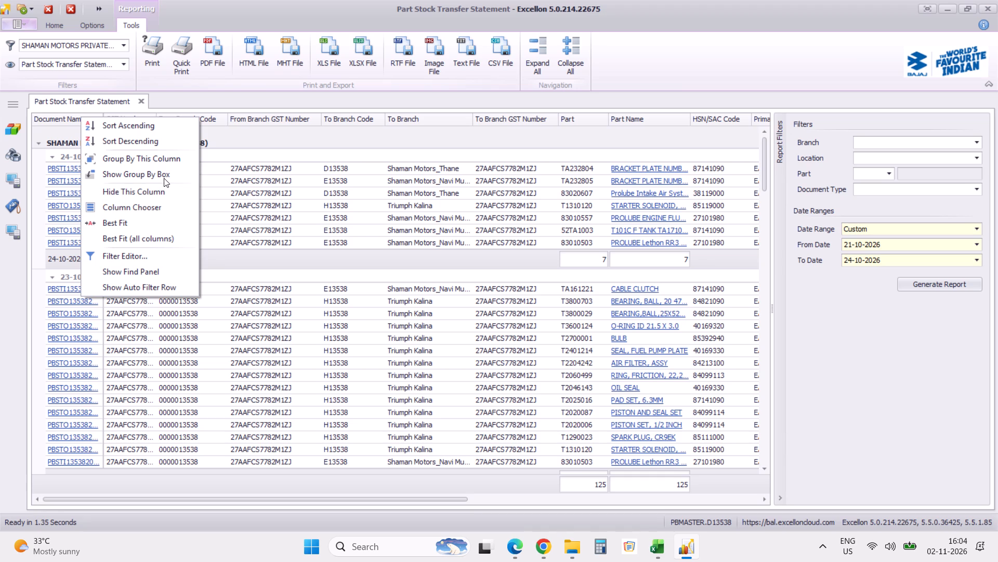
{"action": "left_click", "coordinate": [164, 178]}
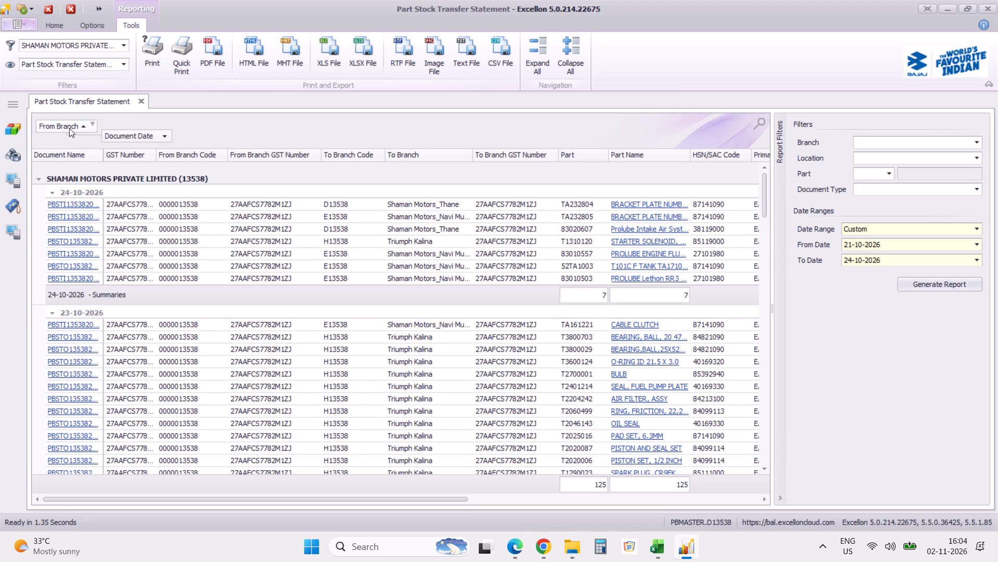
{"action": "left_click_drag", "start_coordinate": [69, 128], "coordinate": [141, 156]}
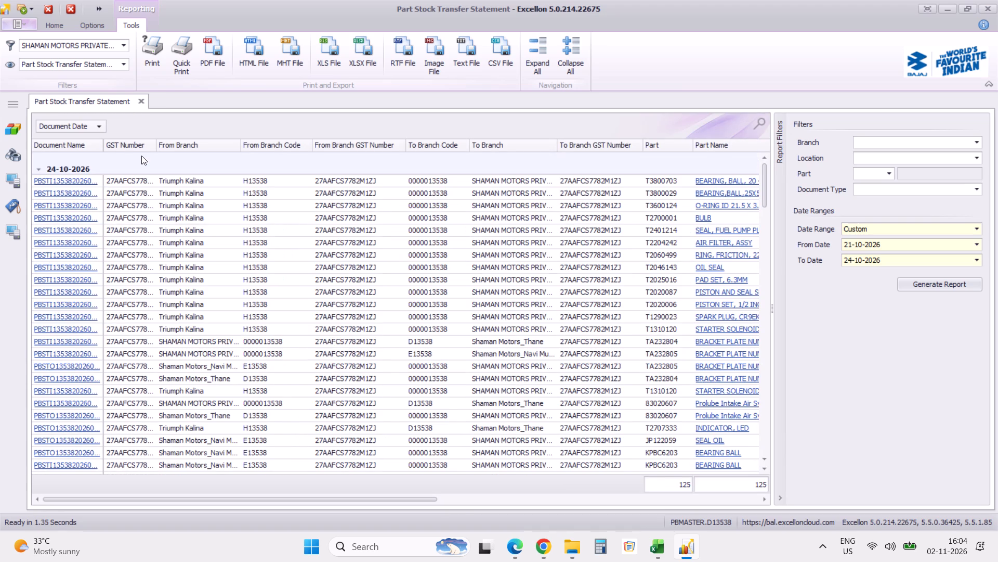
{"action": "scroll", "coordinate": [320, 235], "scroll_direction": "down", "scroll_amount": 13}
{"action": "scroll", "coordinate": [320, 235], "scroll_direction": "up", "scroll_amount": 14}
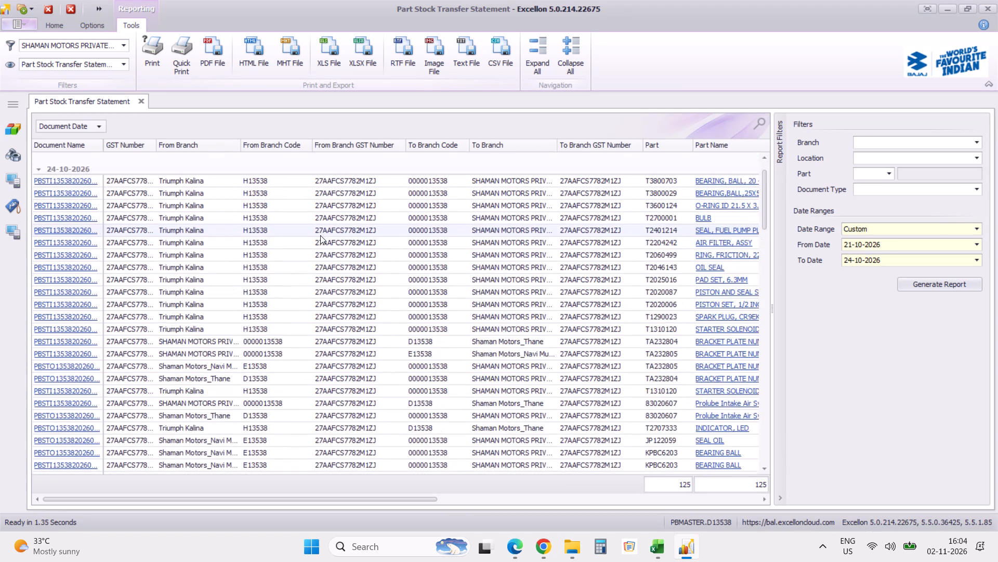
{"action": "scroll", "coordinate": [320, 235], "scroll_direction": "up", "scroll_amount": 8}
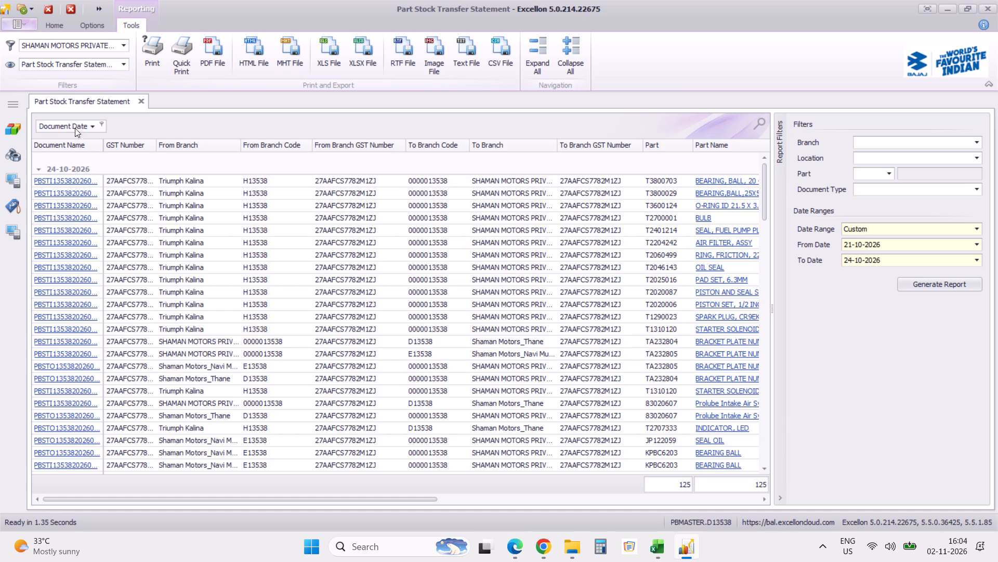
{"action": "left_click_drag", "start_coordinate": [73, 125], "coordinate": [137, 163]}
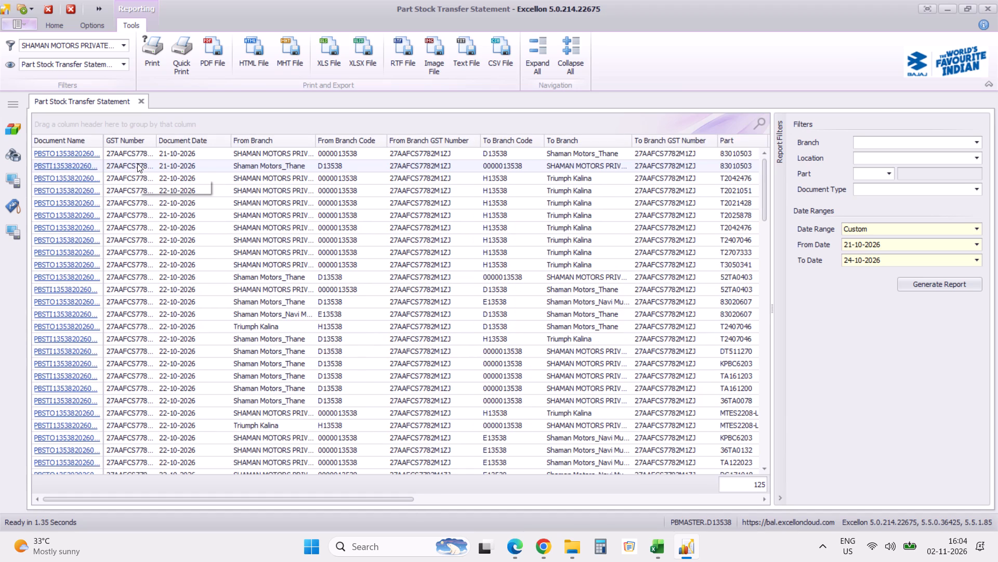
Export the Part Stock Transfer Statement in XLSX format as a single file with hyperlink export turned off.
{"action": "left_click", "coordinate": [362, 47]}
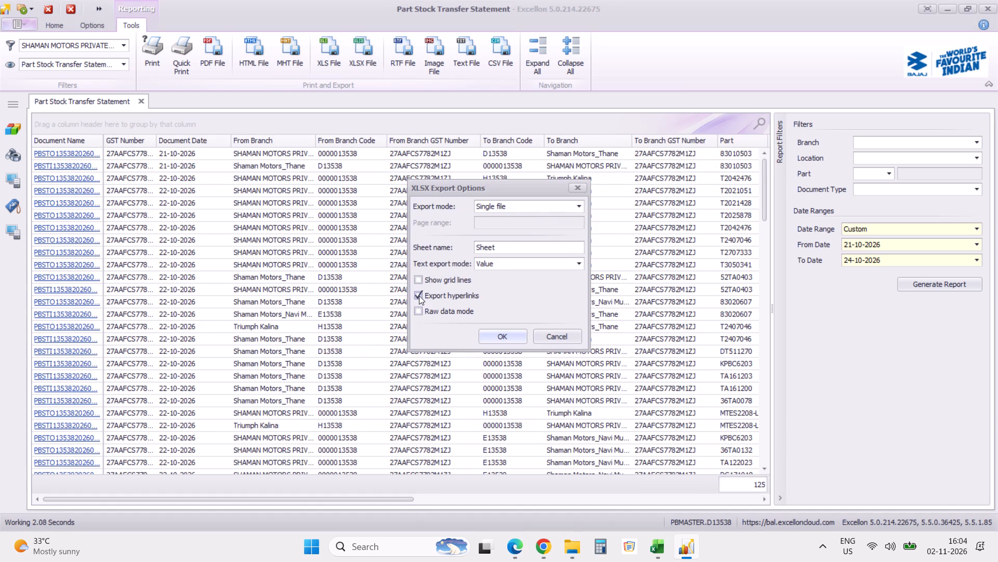
{"action": "left_click", "coordinate": [419, 296]}
{"action": "left_click", "coordinate": [509, 337]}
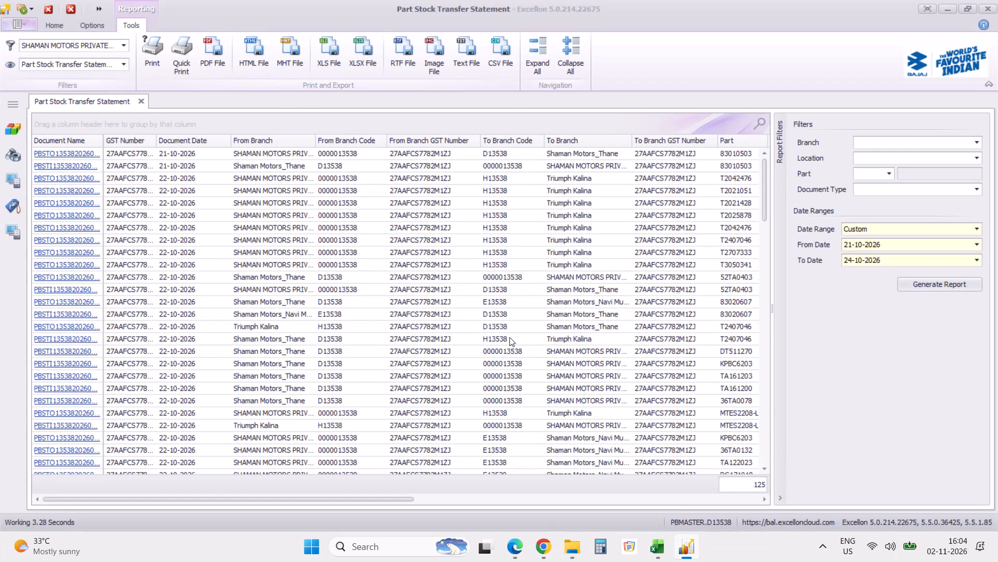
Save the export in Downloads > Audit > Navi Mumbai as Part Stock Transfer Statement-21 to 24 Oct 2026.
{"action": "left_click", "coordinate": [288, 310]}
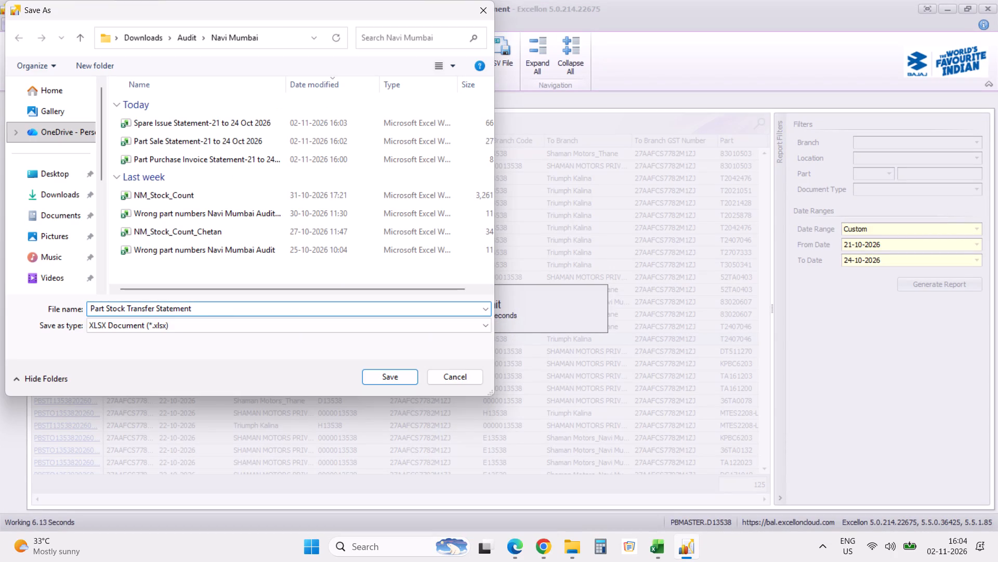
{"action": "type", "text": "-21 to 24 Oct 2026"}
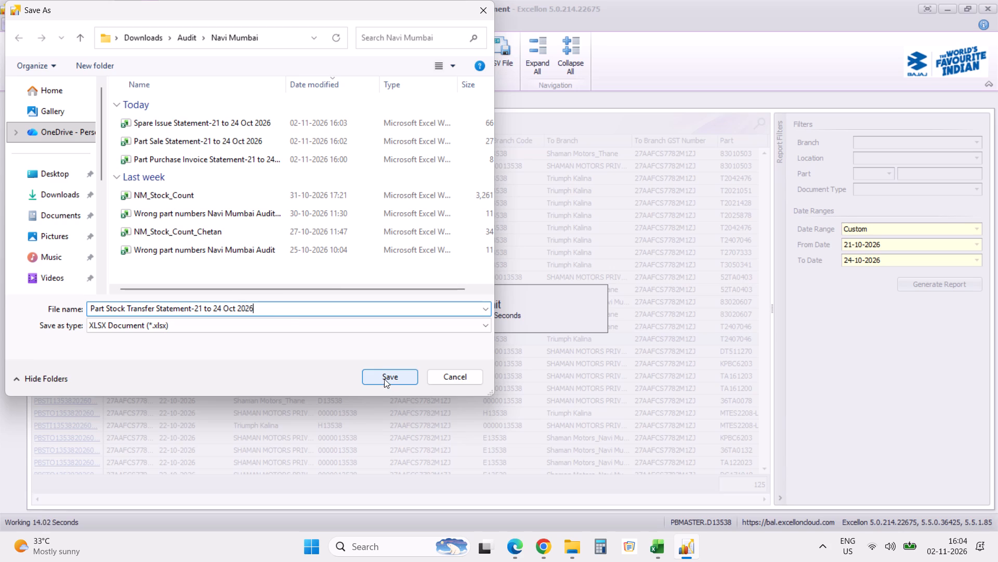
{"action": "left_click", "coordinate": [384, 379]}
Open the exported stock transfer workbook in Excel and delete the totals row, row 127.
{"action": "left_click", "coordinate": [470, 293]}
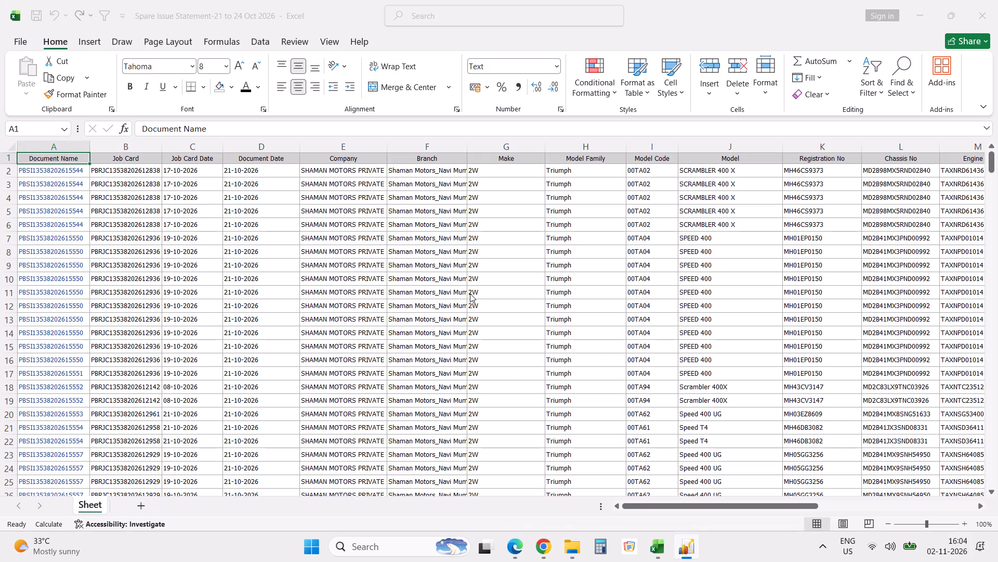
{"action": "left_click", "coordinate": [24, 374]}
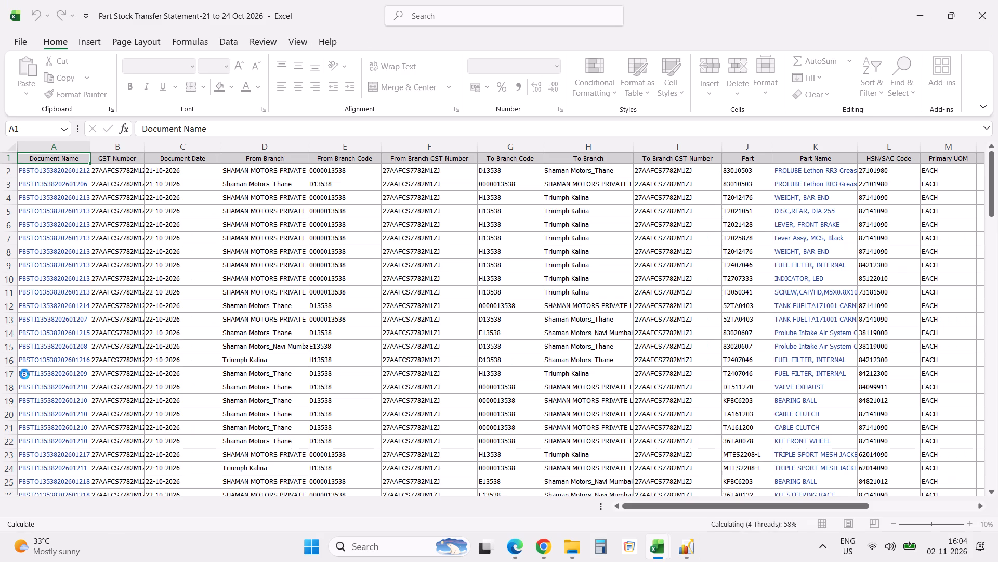
{"action": "key", "text": "ctrl+Down"}
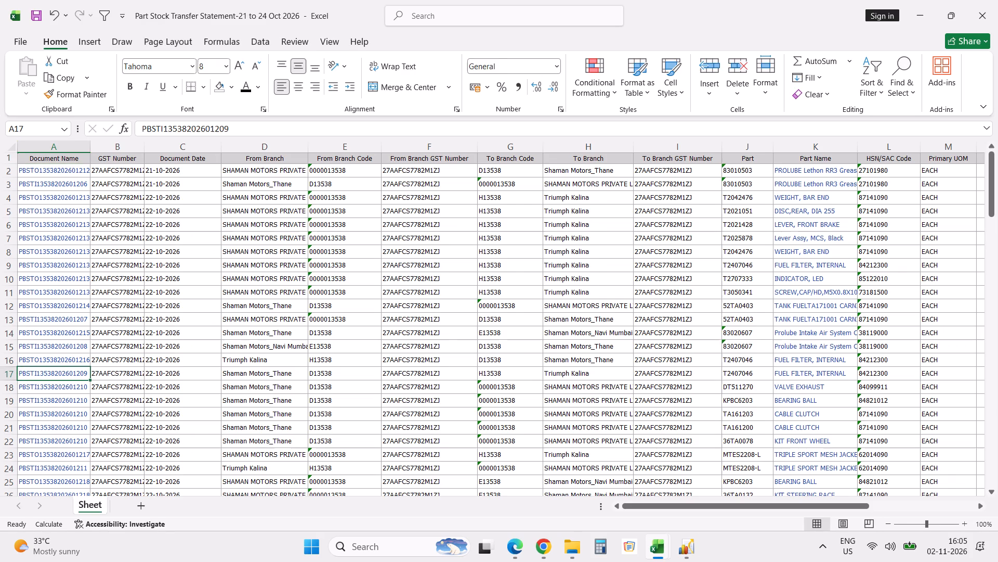
{"action": "key", "text": "Down"}
{"action": "key", "text": "shift+space"}
{"action": "key", "text": "ctrl+minus"}
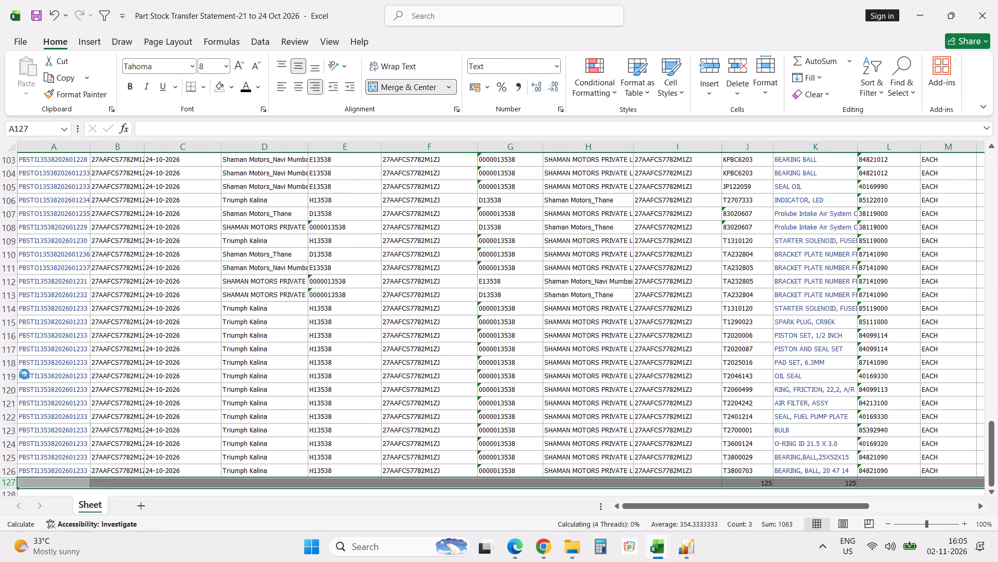
Add filters to the header row and filter From Branch to only Shaman Motors_Navi Mumbai.
{"action": "key", "text": "Up"}
{"action": "key", "text": "Up"}
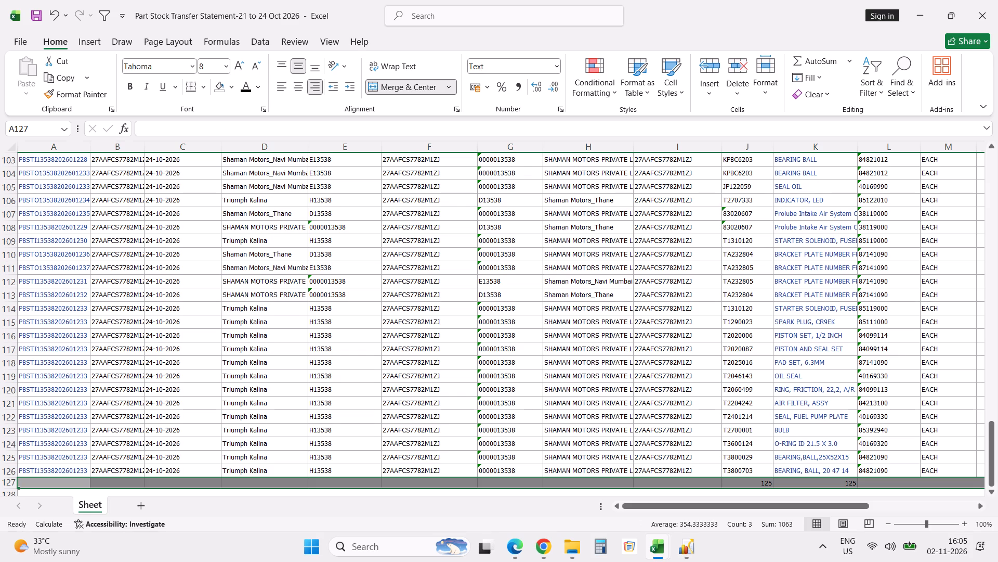
{"action": "key", "text": "ctrl+Up"}
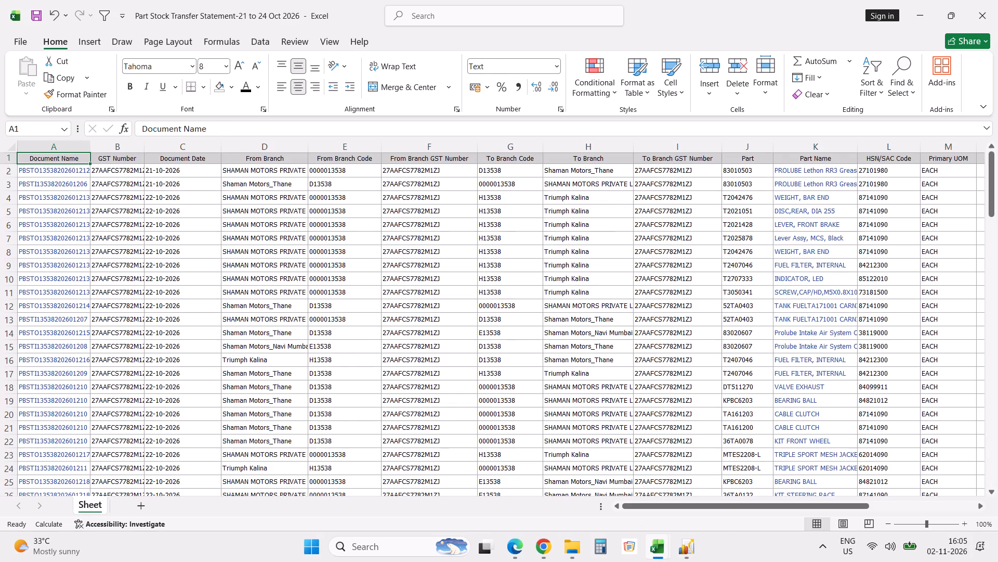
{"action": "type", "text": "dff"}
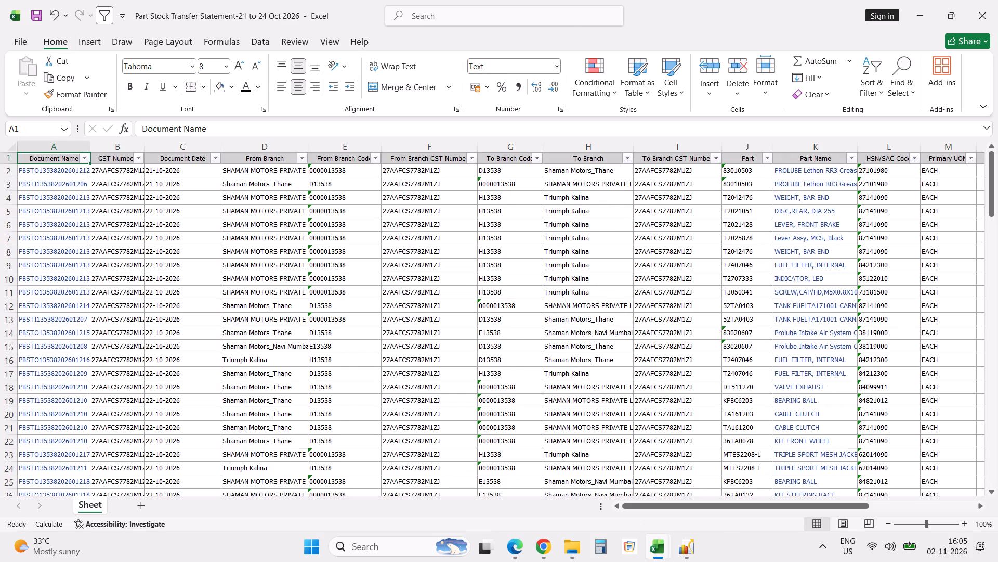
{"action": "left_click", "coordinate": [302, 160]}
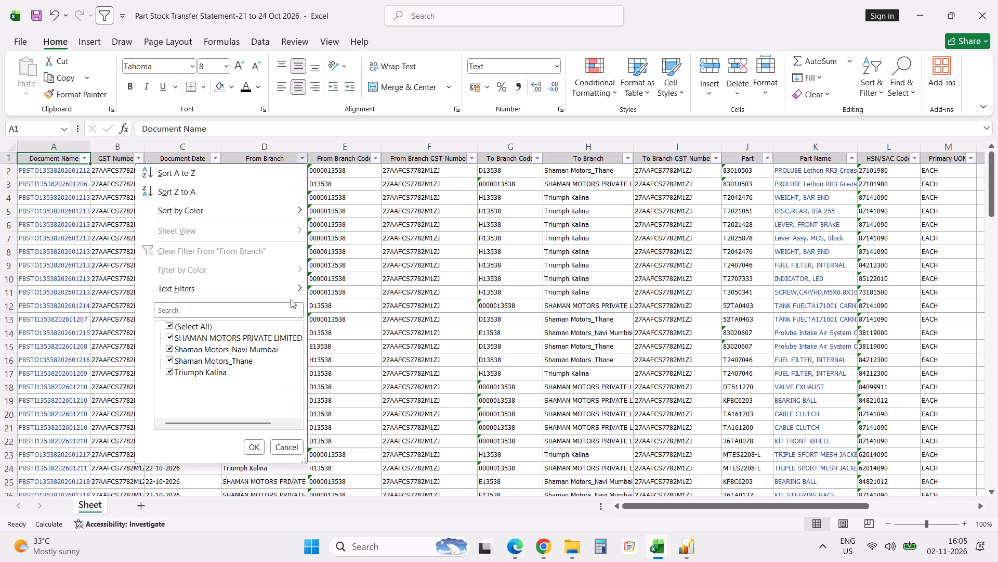
{"action": "double_click", "coordinate": [201, 325]}
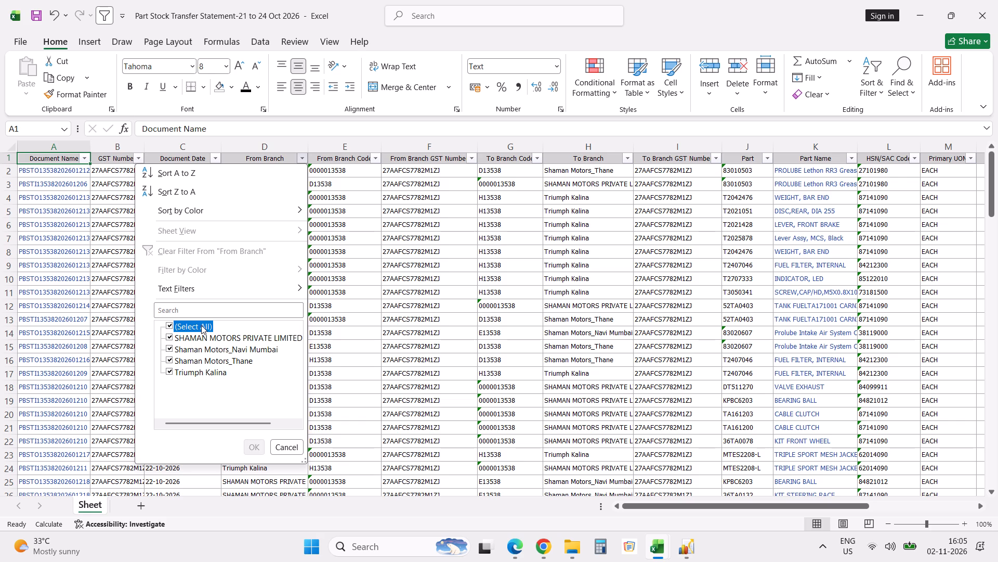
{"action": "left_click", "coordinate": [201, 347]}
{"action": "left_click", "coordinate": [251, 446]}
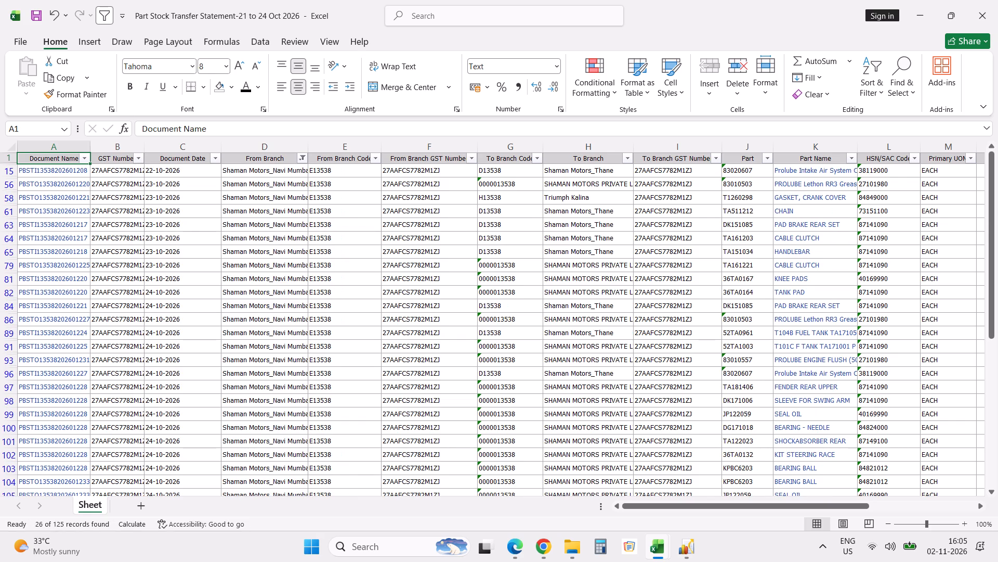
Review the filtered stock transfer rows sent from the Navi Mumbai branch.
{"action": "scroll", "coordinate": [258, 315], "scroll_direction": "down", "scroll_amount": 13}
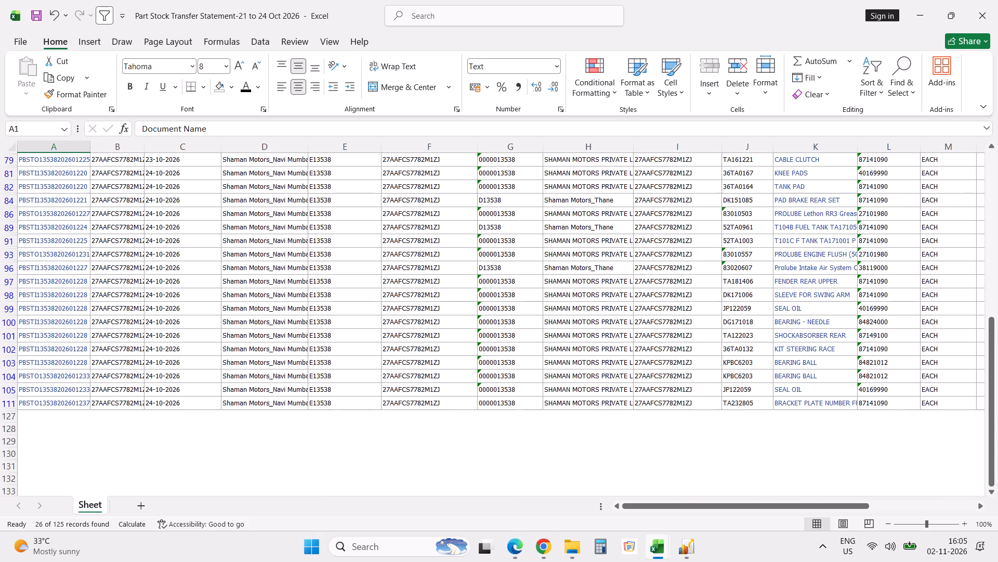
{"action": "scroll", "coordinate": [258, 315], "scroll_direction": "up", "scroll_amount": 9}
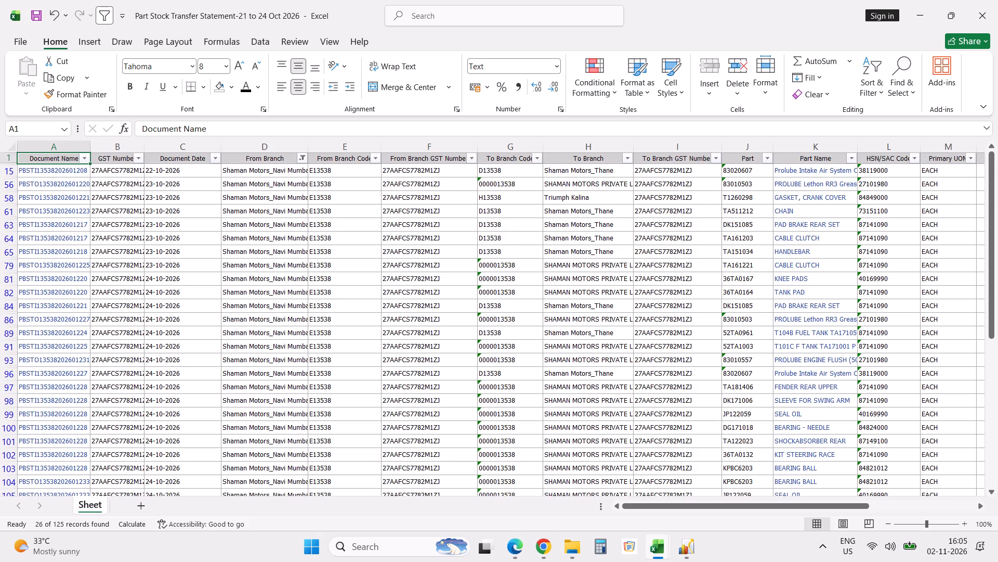
{"action": "scroll", "coordinate": [258, 315], "scroll_direction": "down", "scroll_amount": 4}
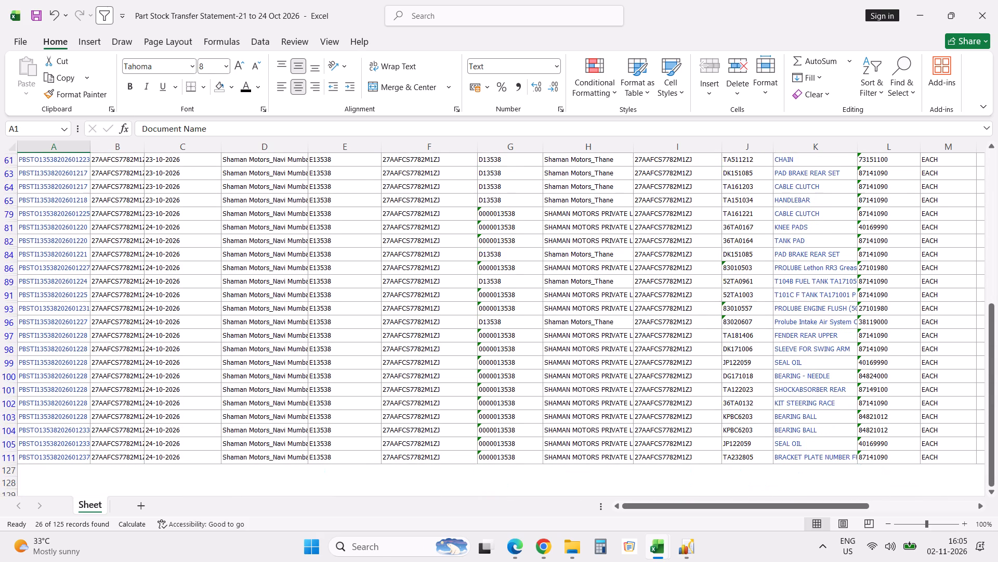
{"action": "scroll", "coordinate": [258, 315], "scroll_direction": "down", "scroll_amount": 1}
{"action": "scroll", "coordinate": [258, 315], "scroll_direction": "up", "scroll_amount": 17}
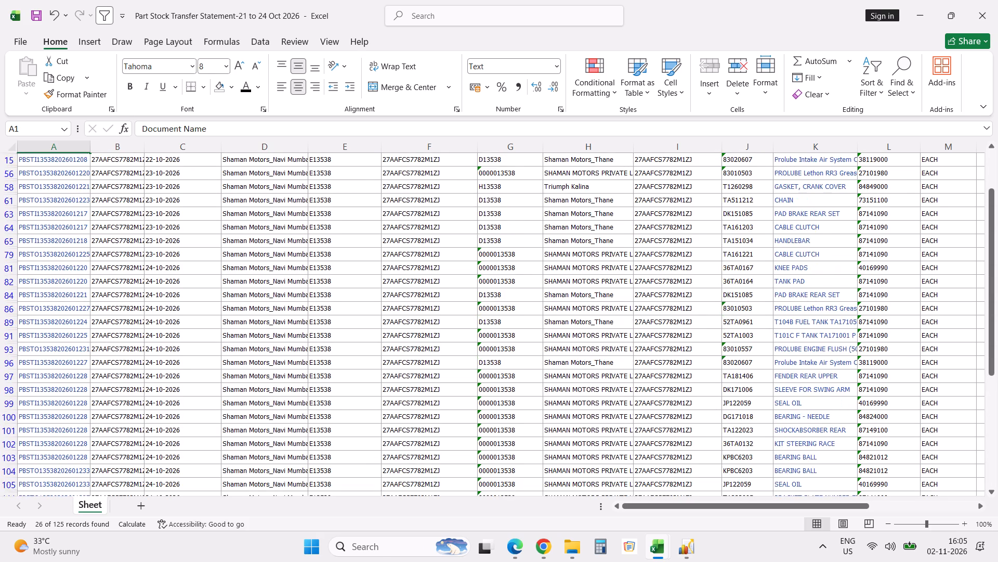
Copy the filtered From Branch table with its headers and paste it into a new sheet.
{"action": "key", "text": "ctrl+shift+Down"}
{"action": "key", "text": "ctrl+shift+Right"}
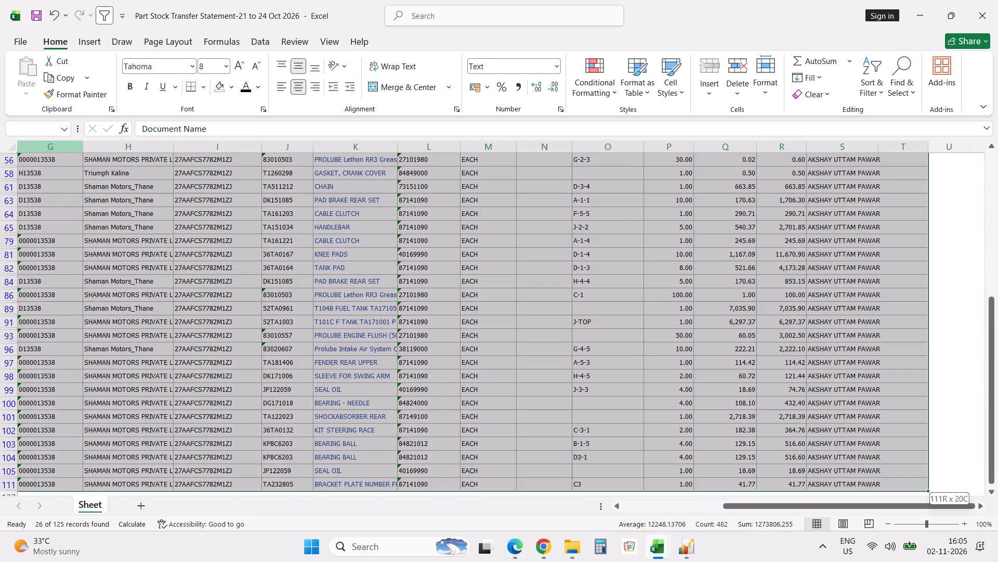
{"action": "key", "text": "ctrl+c"}
{"action": "left_click", "coordinate": [141, 506]}
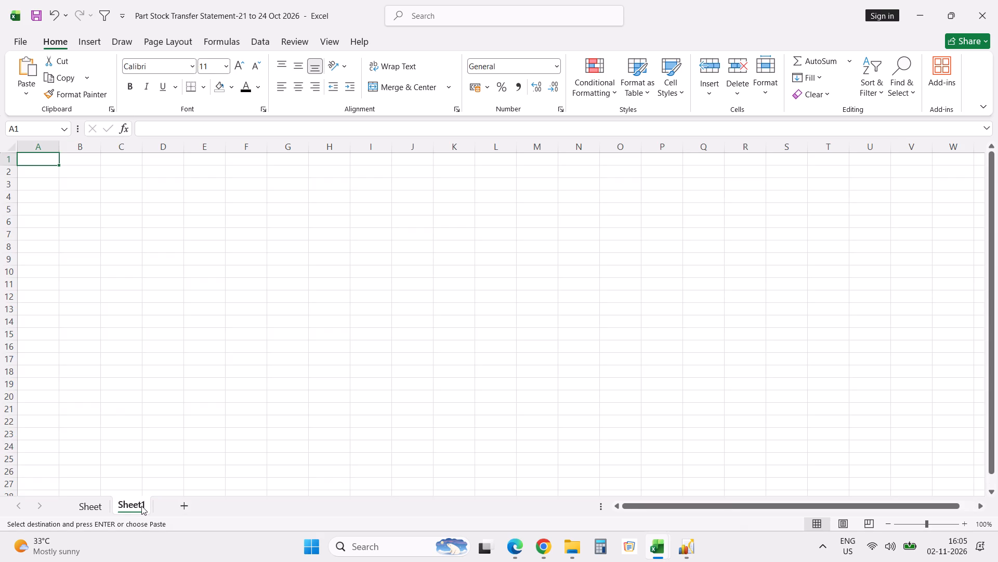
{"action": "key", "text": "ctrl+v"}
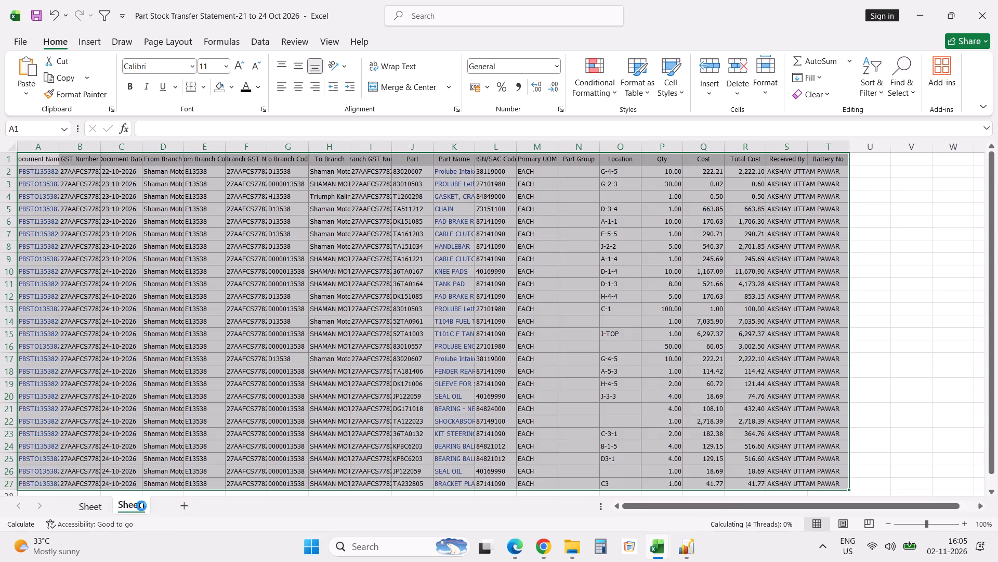
Rename the new sheet holding the outgoing transfers as Transfer Out.
{"action": "double_click", "coordinate": [141, 506]}
{"action": "type", "text": "Tr"}
{"action": "type", "text": "ansfer"}
{"action": "key", "text": "space"}
{"action": "type", "text": "Out"}
{"action": "left_click", "coordinate": [252, 397]}
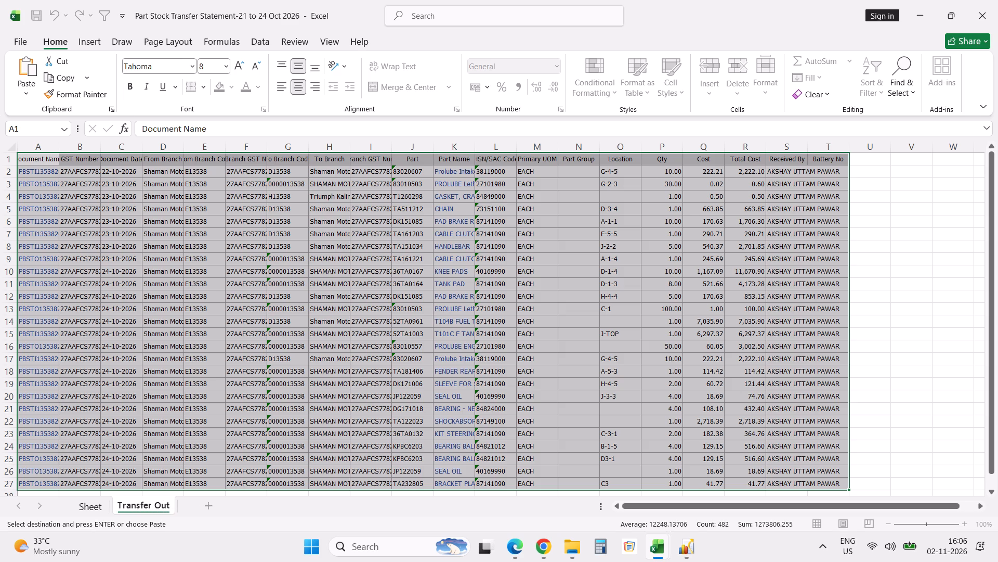
Return to the original Sheet and reset the From Branch filter to show all branches.
{"action": "left_click", "coordinate": [97, 502]}
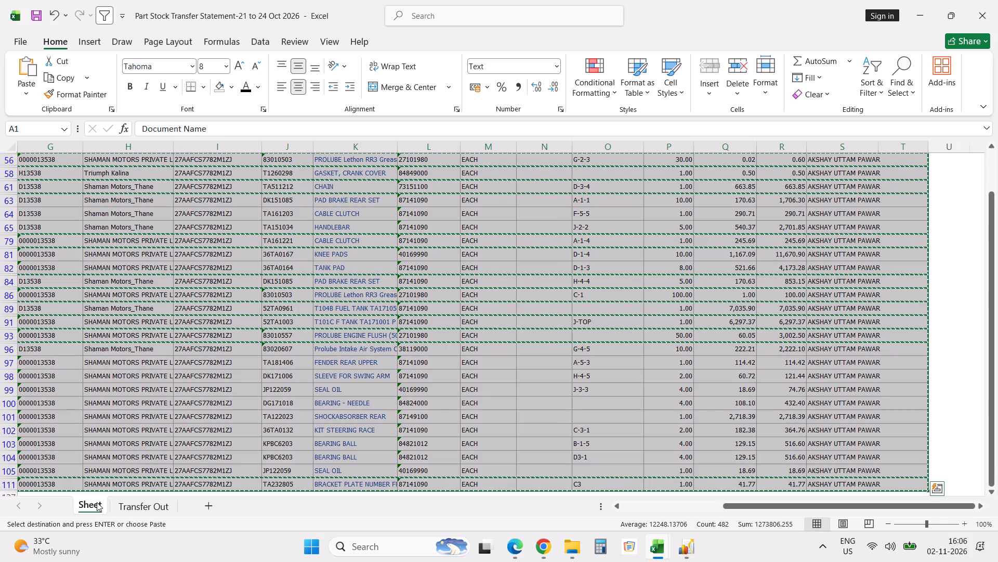
{"action": "key", "text": "Escape"}
{"action": "key", "text": "Up"}
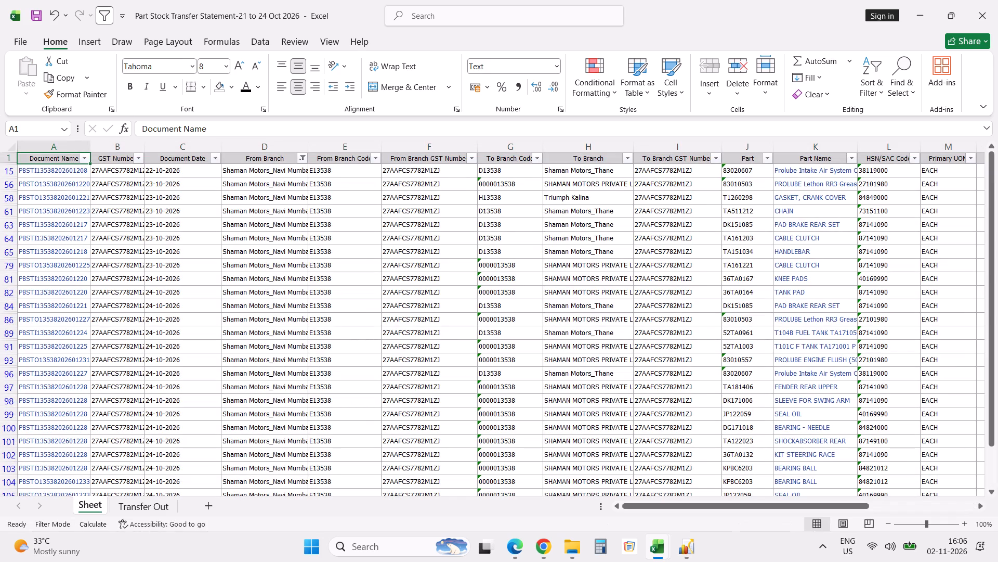
{"action": "left_click", "coordinate": [304, 157]}
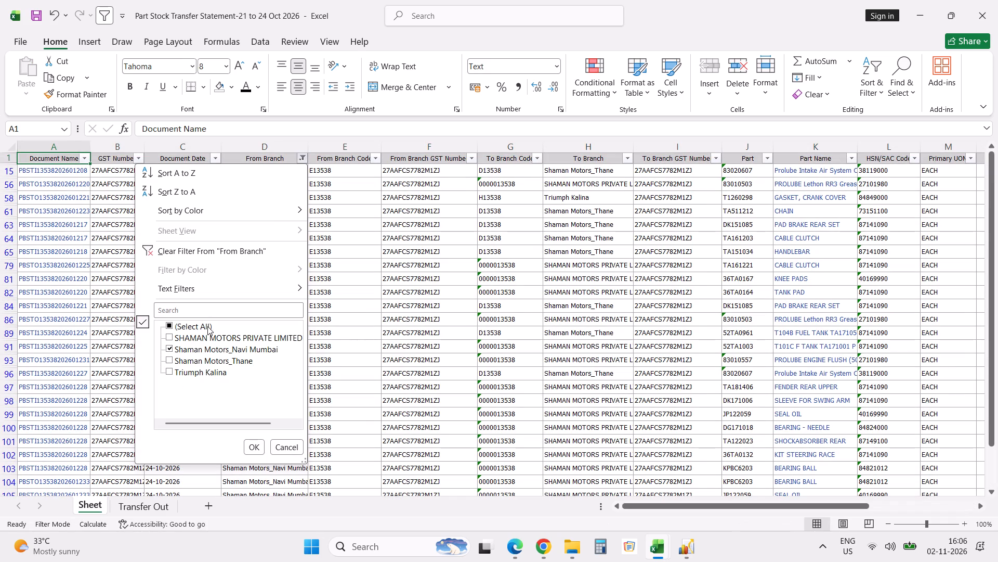
{"action": "left_click", "coordinate": [206, 325]}
{"action": "left_click", "coordinate": [249, 442]}
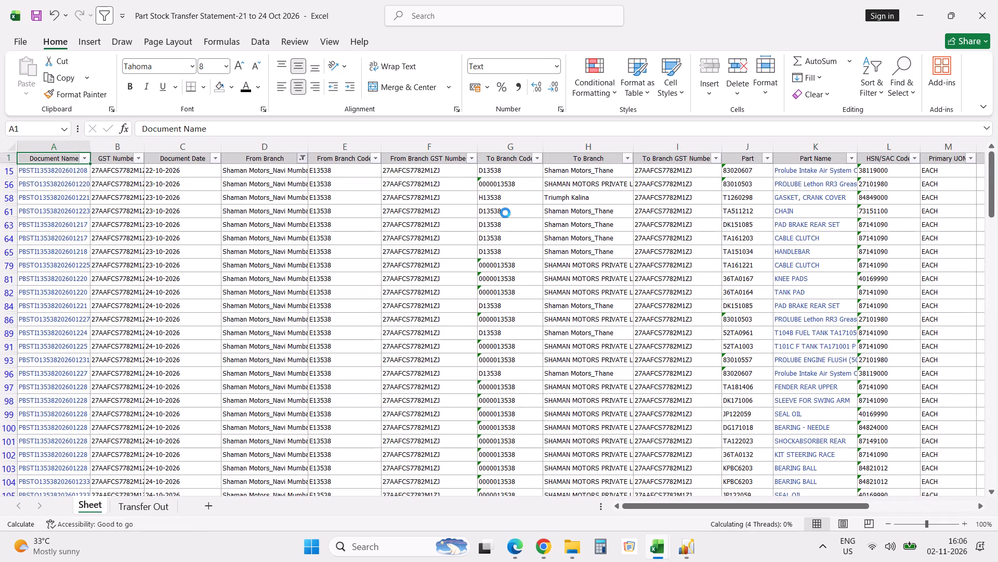
Filter To Branch to only Shaman Motors_Navi Mumbai.
{"action": "left_click", "coordinate": [627, 156]}
{"action": "left_click", "coordinate": [520, 324]}
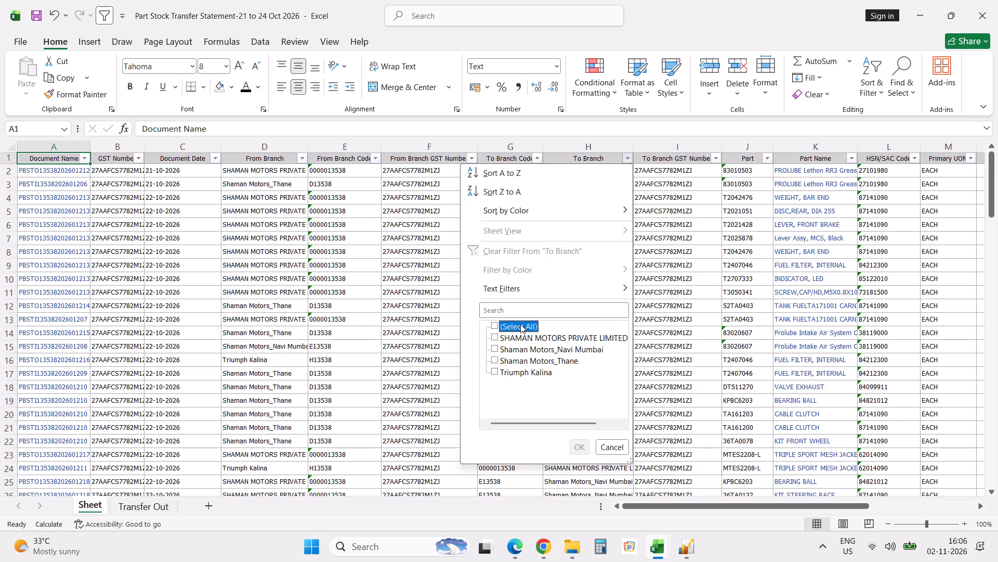
{"action": "left_click", "coordinate": [520, 348]}
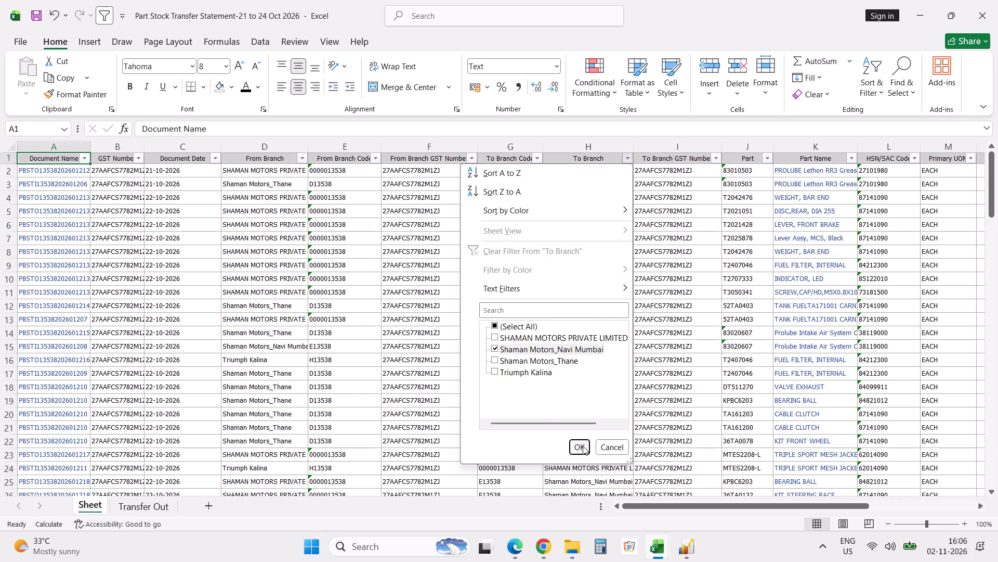
{"action": "left_click", "coordinate": [583, 446]}
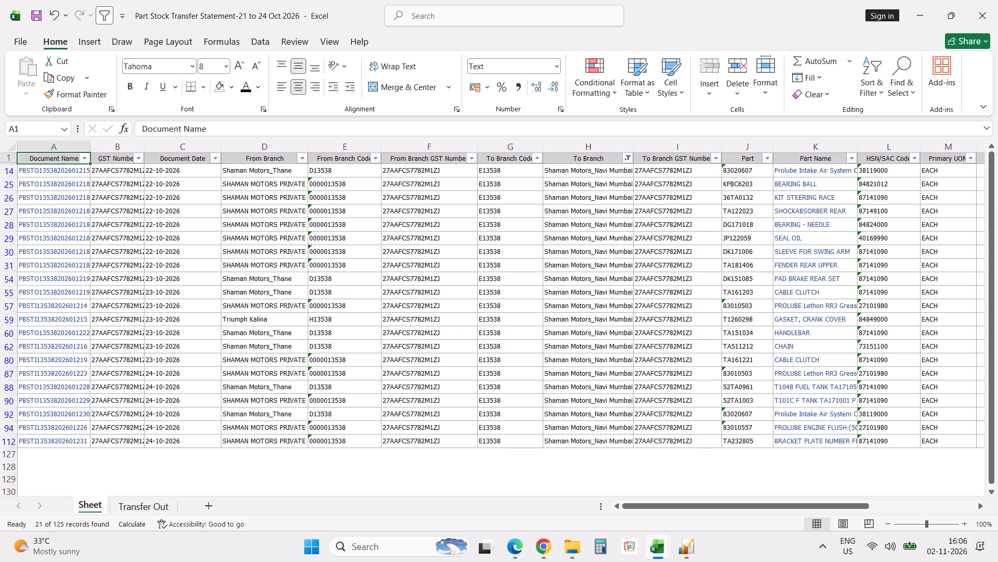
Copy the filtered To Branch table with its headers and paste it into another new sheet.
{"action": "key", "text": "ctrl+shift+Down"}
{"action": "key", "text": "ctrl+shift+Right"}
{"action": "key", "text": "ctrl+c"}
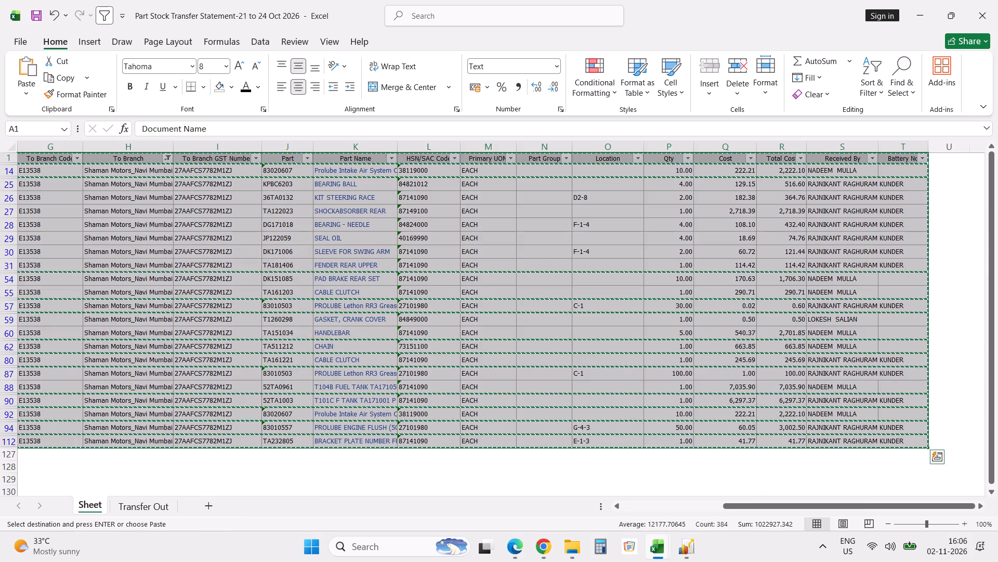
{"action": "left_click", "coordinate": [210, 506]}
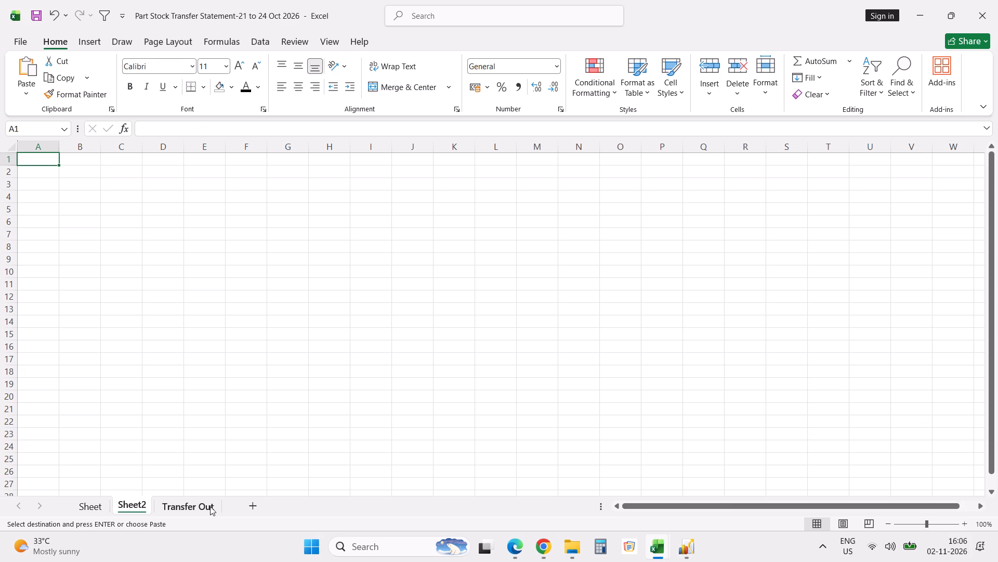
{"action": "key", "text": "ctrl+v"}
Rename the new sheet holding the incoming transfers as Transfer In.
{"action": "double_click", "coordinate": [148, 508]}
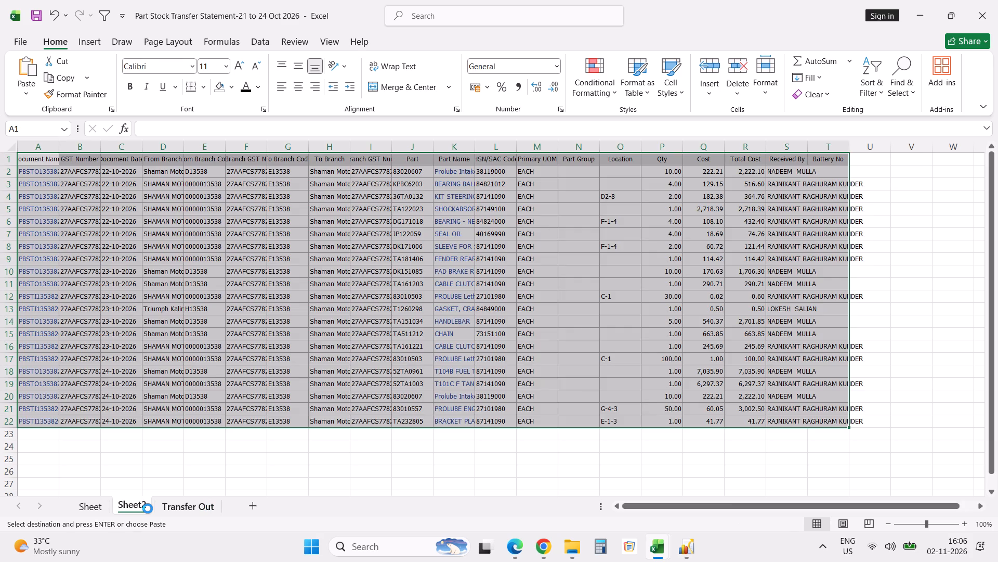
{"action": "type", "text": "Transfer In"}
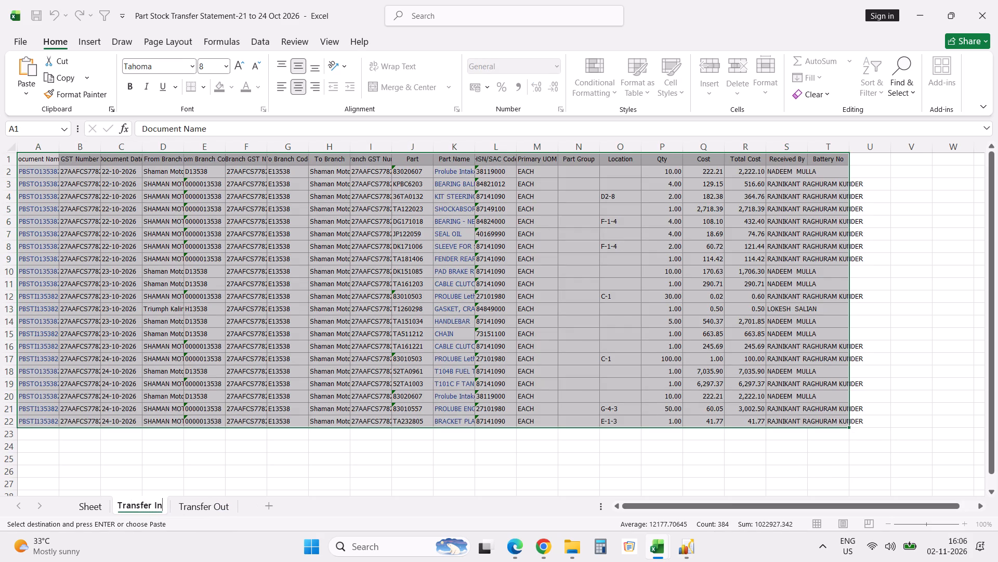
{"action": "left_click", "coordinate": [290, 427]}
{"action": "left_click", "coordinate": [289, 431]}
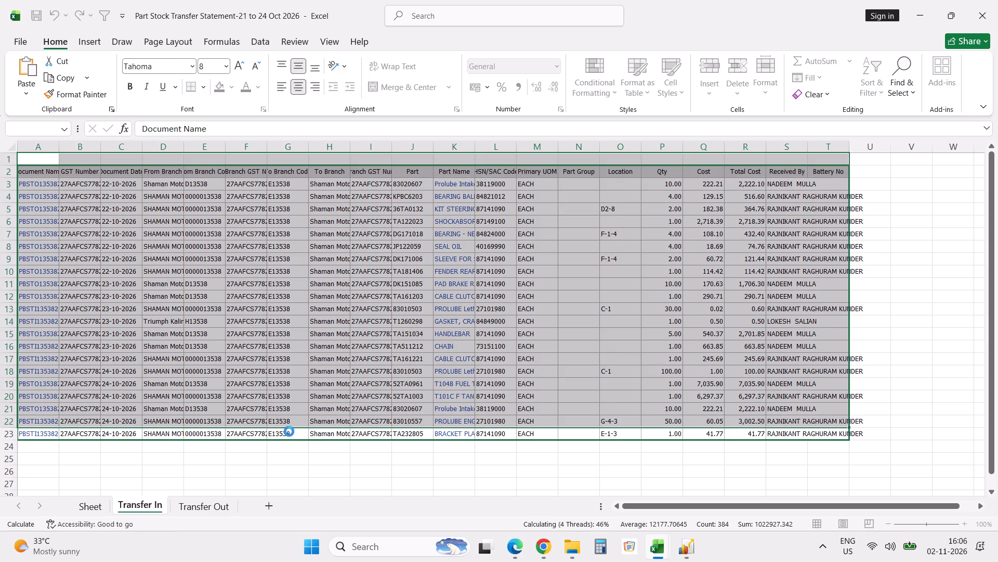
Delete the empty row 1 above the headers on the Transfer In sheet.
{"action": "left_click", "coordinate": [455, 407]}
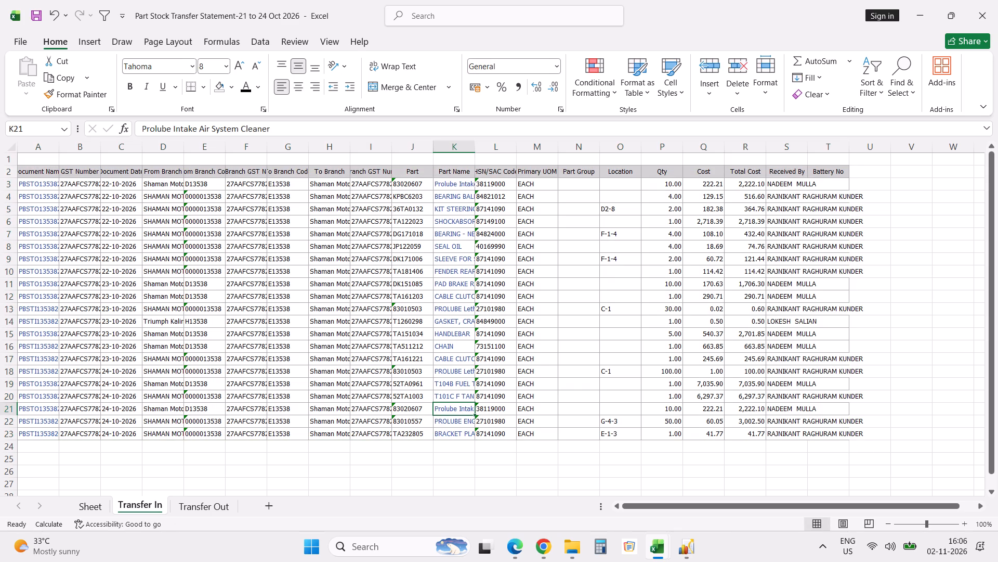
{"action": "left_click", "coordinate": [14, 158]}
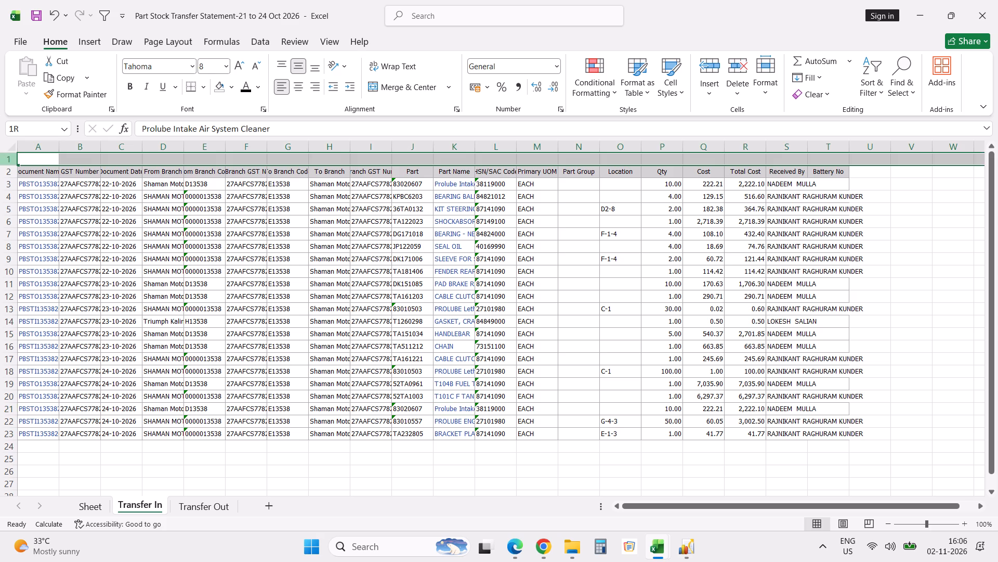
{"action": "key", "text": "ctrl+minus"}
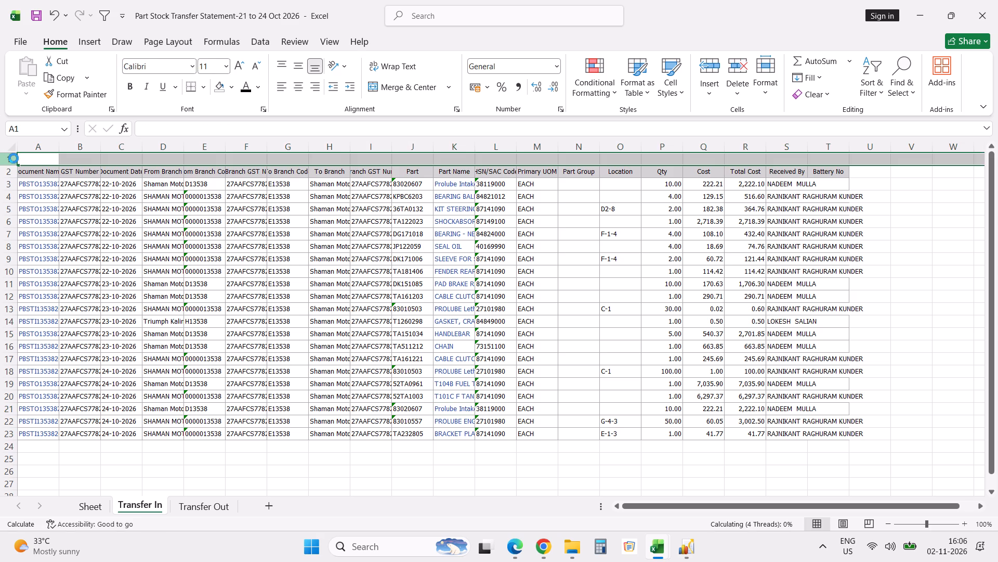
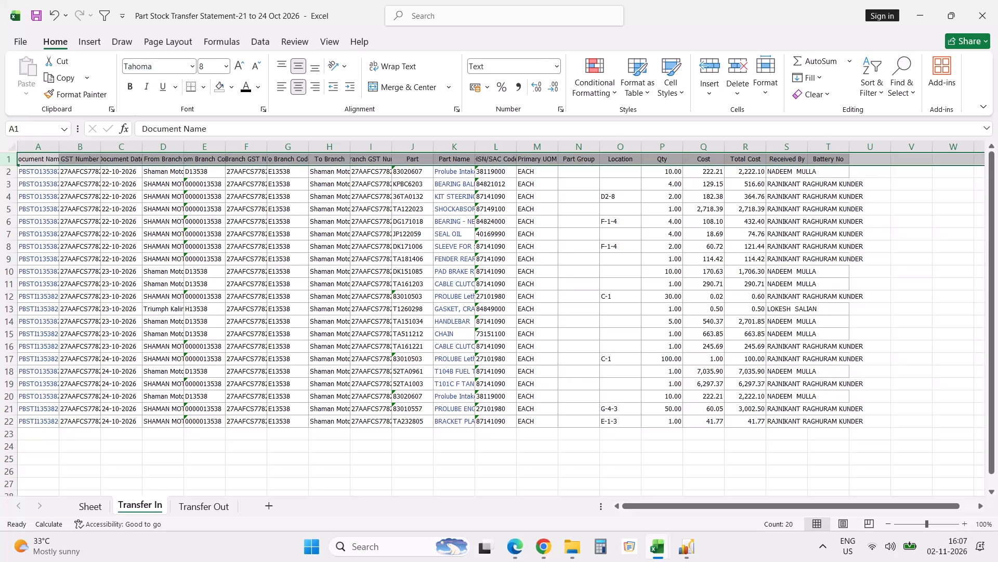
Save the Part Stock Transfer Statement-21 to 24 Oct 2026 workbook and close it.
{"action": "left_click", "coordinate": [249, 444]}
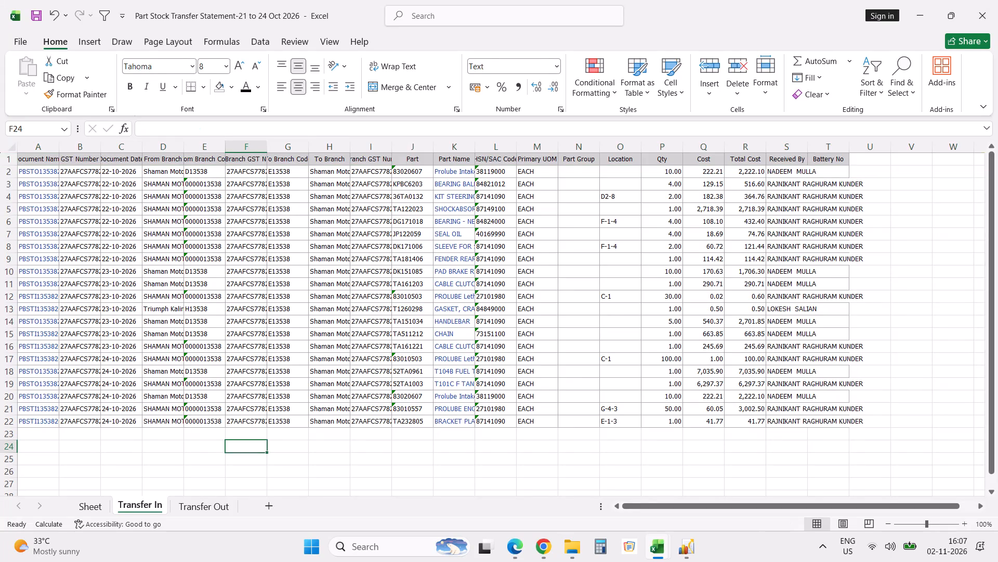
{"action": "key", "text": "ctrl+s"}
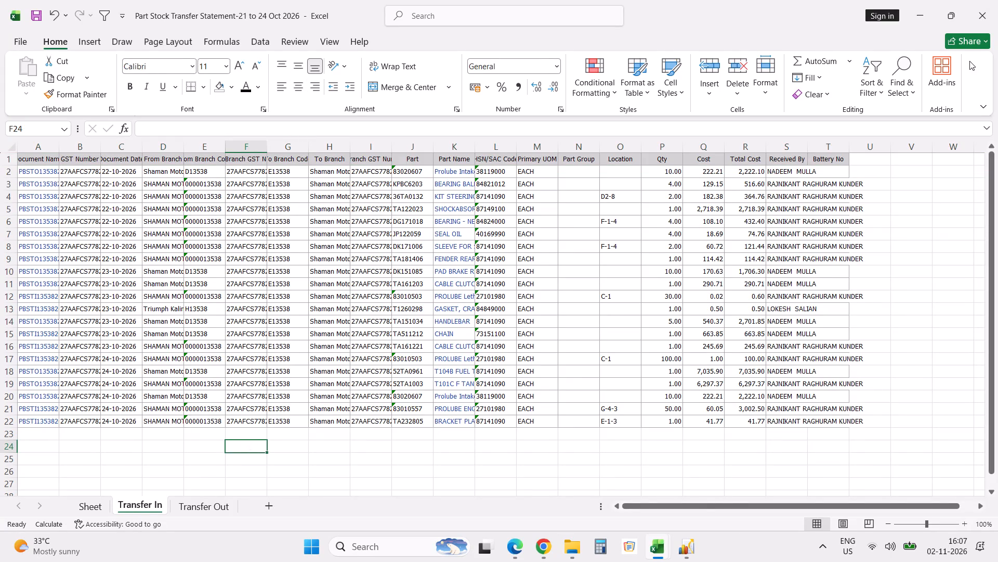
{"action": "left_click", "coordinate": [983, 19]}
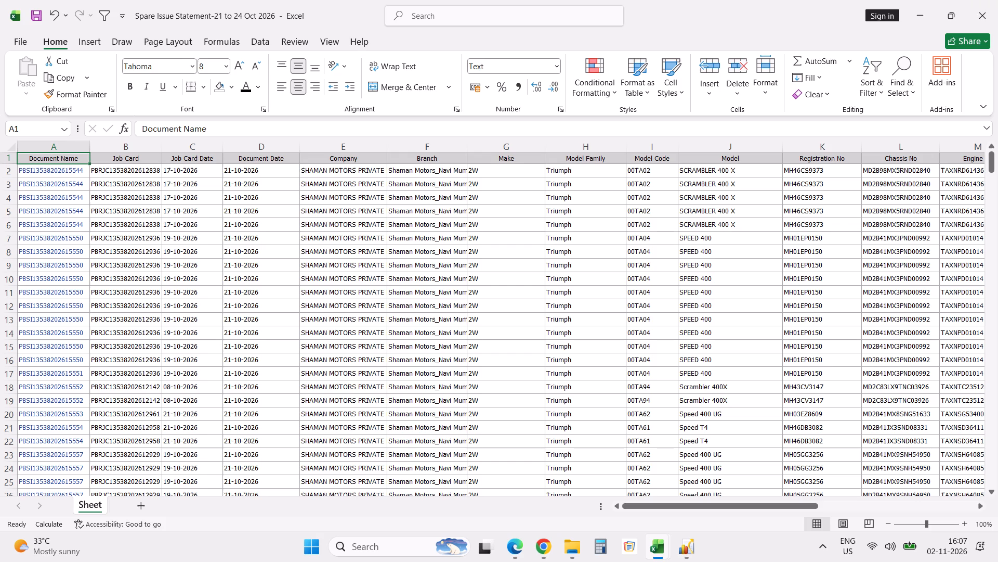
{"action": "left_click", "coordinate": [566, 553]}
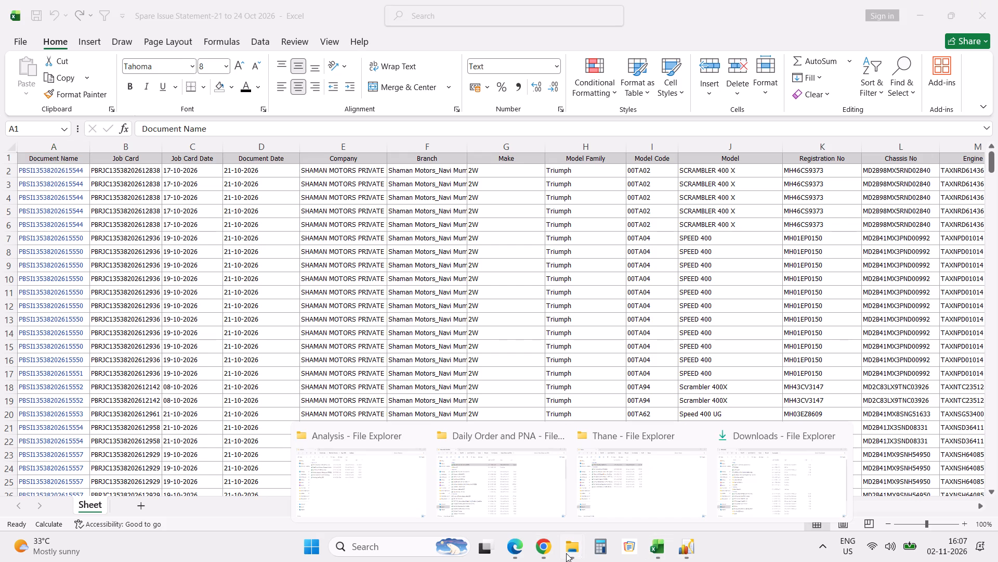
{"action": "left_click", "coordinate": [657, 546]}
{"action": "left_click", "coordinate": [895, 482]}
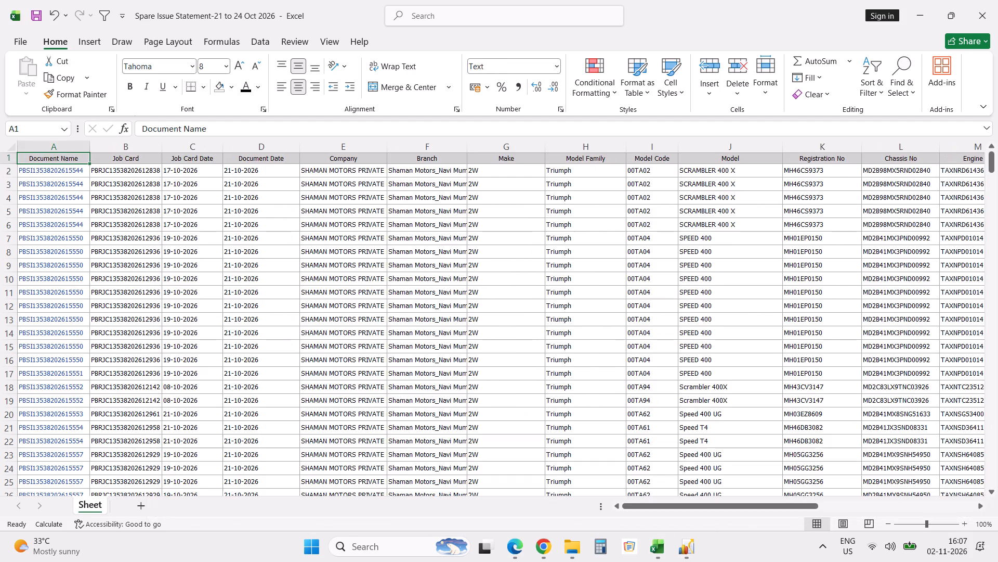
Review the Spare Issue Statement-21 to 24 Oct 2026 records down to the last row and close the workbook.
{"action": "scroll", "coordinate": [579, 318], "scroll_direction": "down", "scroll_amount": 14}
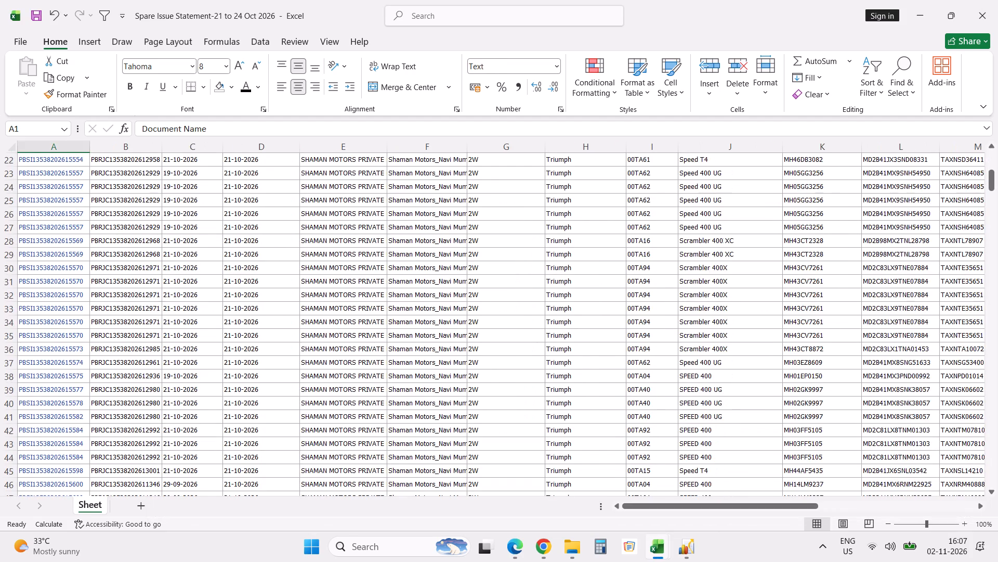
{"action": "scroll", "coordinate": [579, 318], "scroll_direction": "down", "scroll_amount": 20}
{"action": "scroll", "coordinate": [579, 318], "scroll_direction": "down", "scroll_amount": 7}
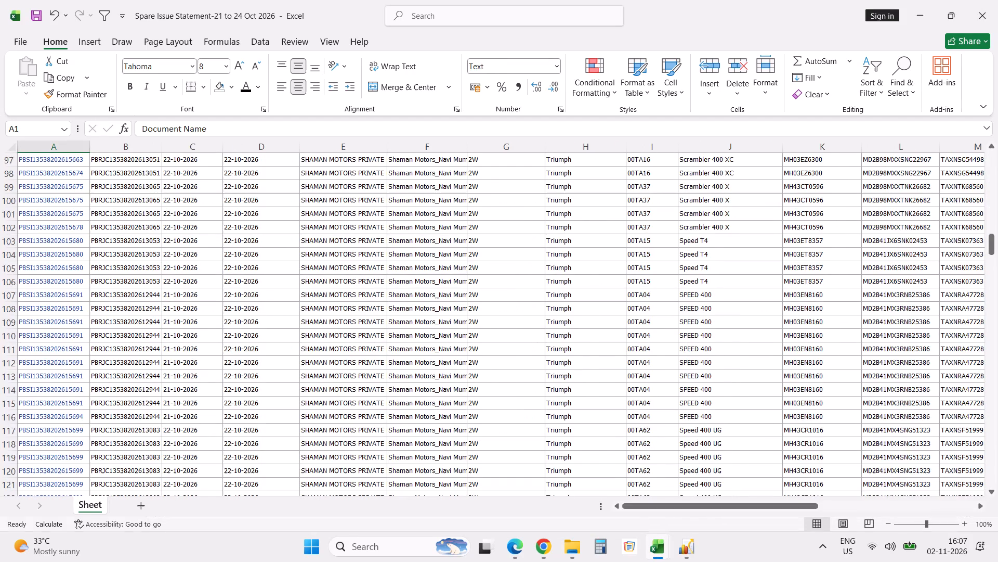
{"action": "scroll", "coordinate": [579, 318], "scroll_direction": "down", "scroll_amount": 10}
{"action": "scroll", "coordinate": [579, 318], "scroll_direction": "down", "scroll_amount": 15}
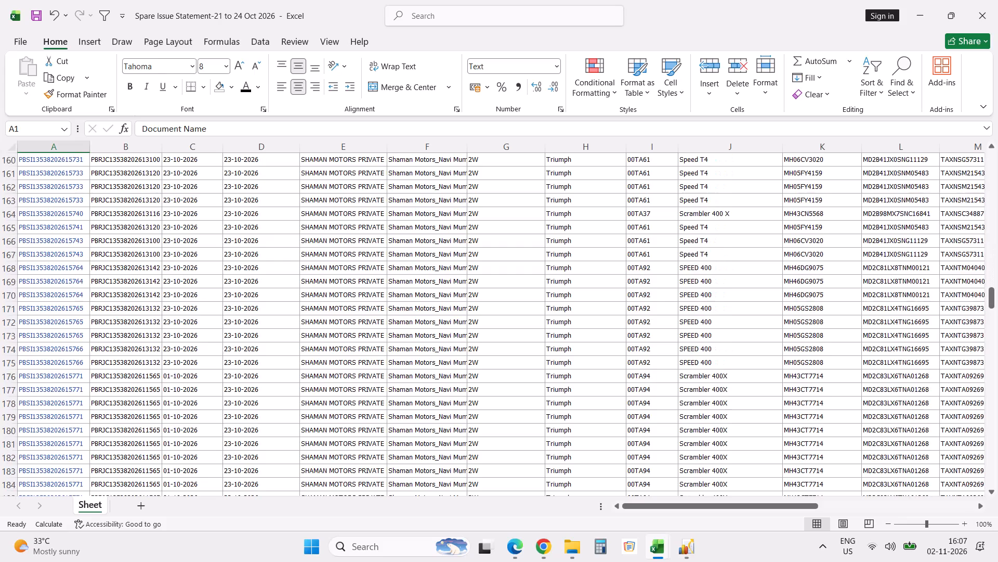
{"action": "scroll", "coordinate": [579, 318], "scroll_direction": "down", "scroll_amount": 20}
{"action": "scroll", "coordinate": [579, 318], "scroll_direction": "down", "scroll_amount": 10}
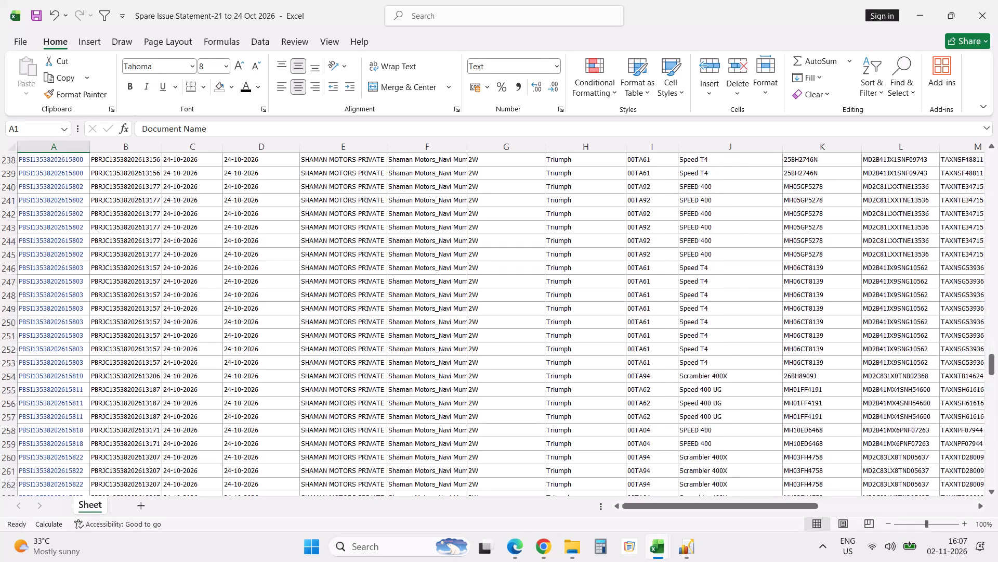
{"action": "scroll", "coordinate": [579, 318], "scroll_direction": "down", "scroll_amount": 16}
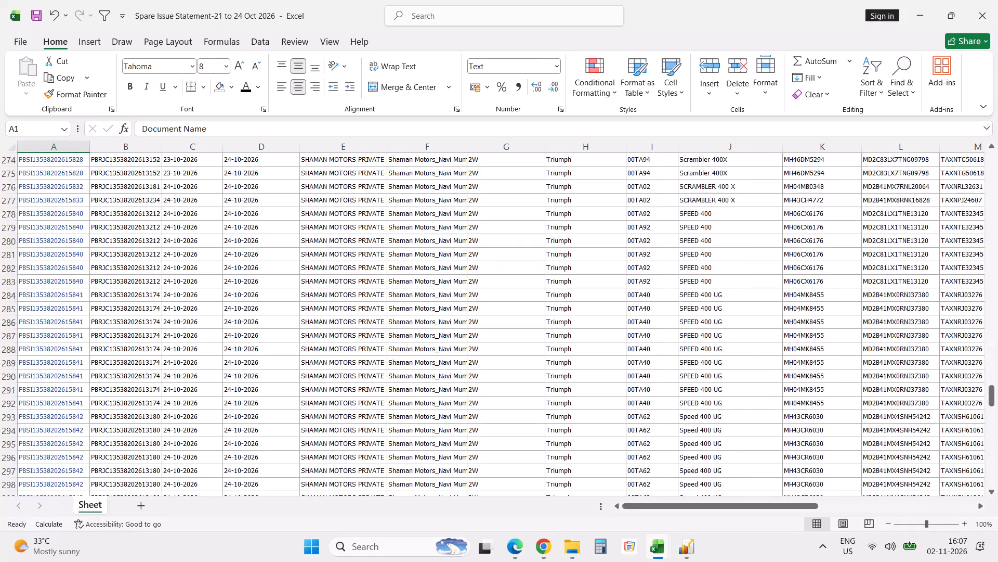
{"action": "scroll", "coordinate": [579, 318], "scroll_direction": "down", "scroll_amount": 7}
{"action": "left_click", "coordinate": [611, 261]}
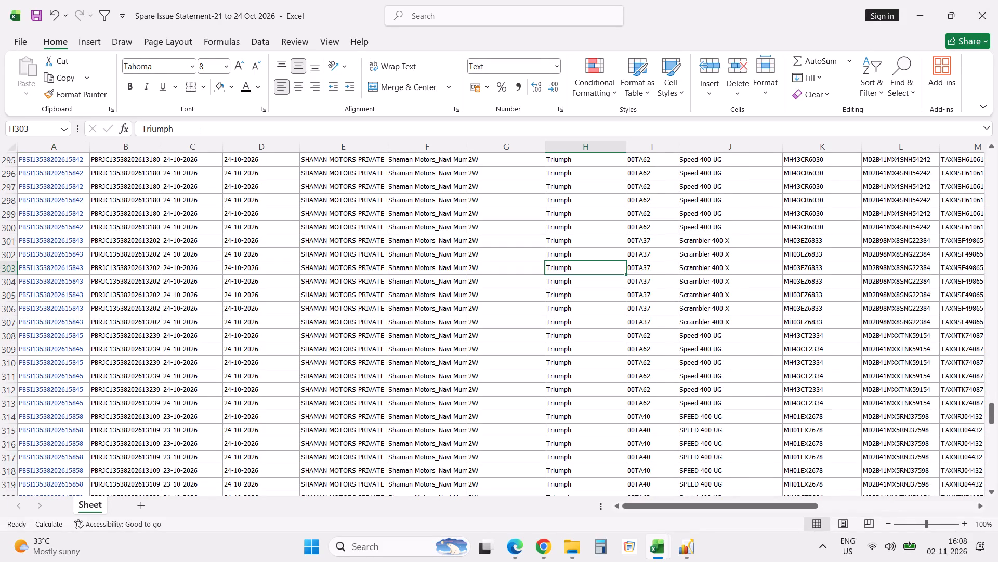
{"action": "key", "text": "ctrl+Down"}
{"action": "key", "text": "Down"}
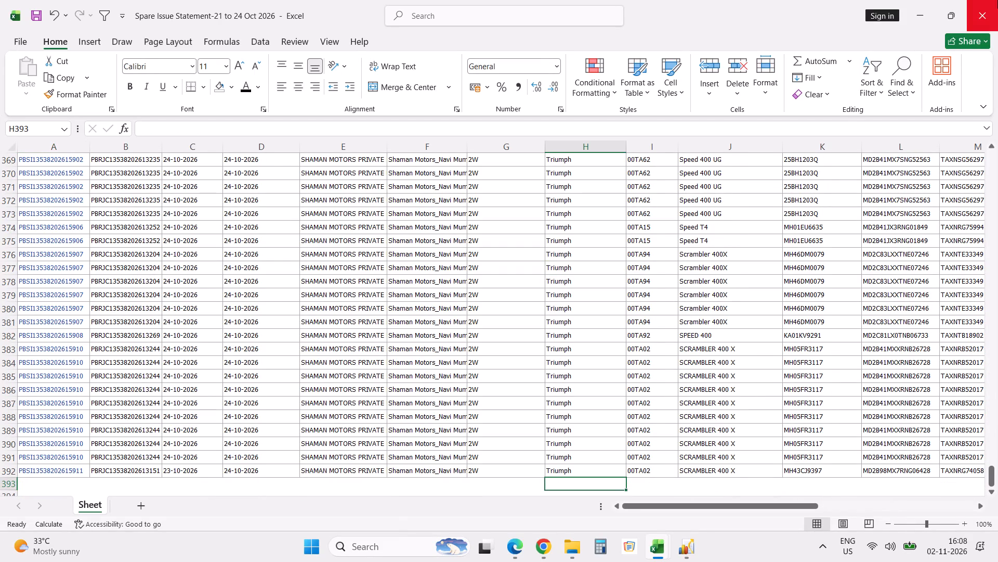
{"action": "left_click", "coordinate": [987, 15]}
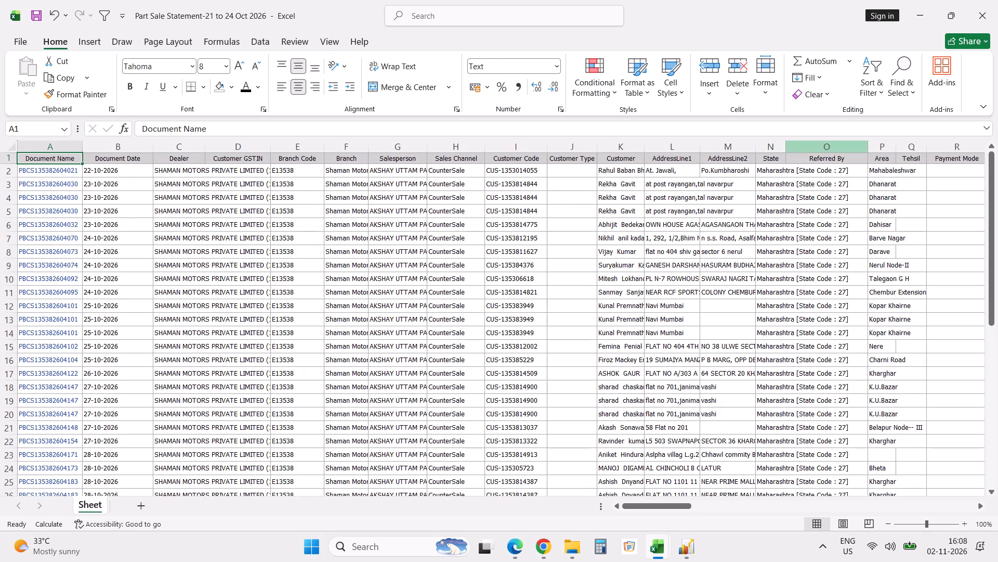
Check the Part Sale Statement-21 to 24 Oct 2026 records down to the last row and close the workbook.
{"action": "left_click", "coordinate": [535, 334]}
{"action": "key", "text": "ctrl+Down"}
{"action": "key", "text": "Down"}
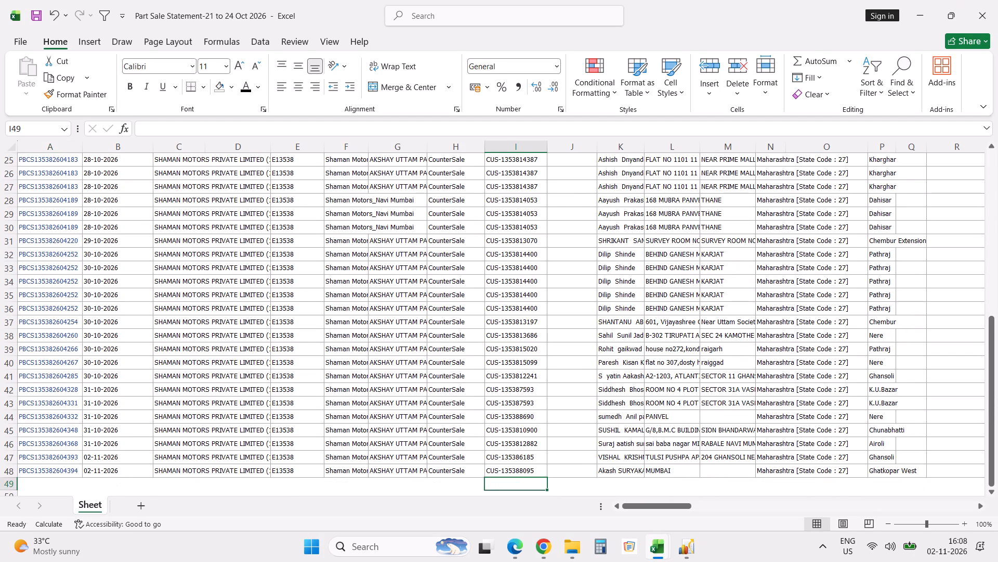
{"action": "left_click", "coordinate": [979, 21]}
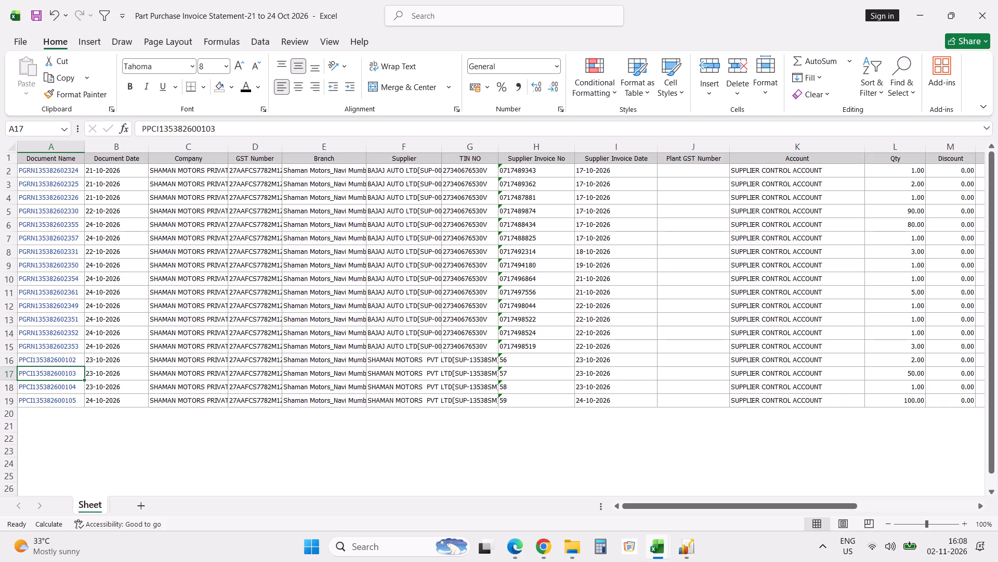
Close the Part Purchase Invoice Statement-21 to 24 Oct 2026 workbook, saving its changes.
{"action": "left_click", "coordinate": [994, 1]}
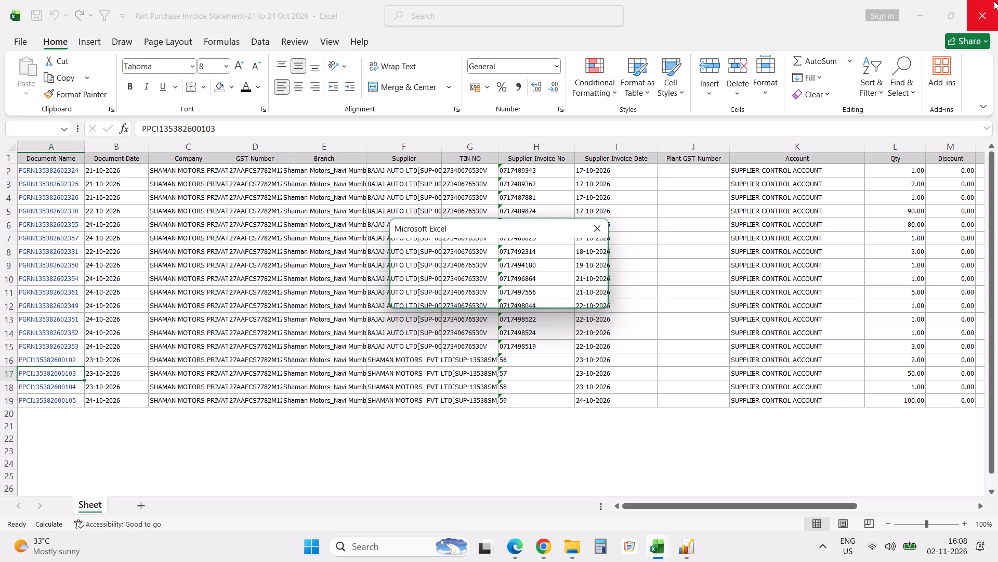
{"action": "left_click", "coordinate": [476, 287]}
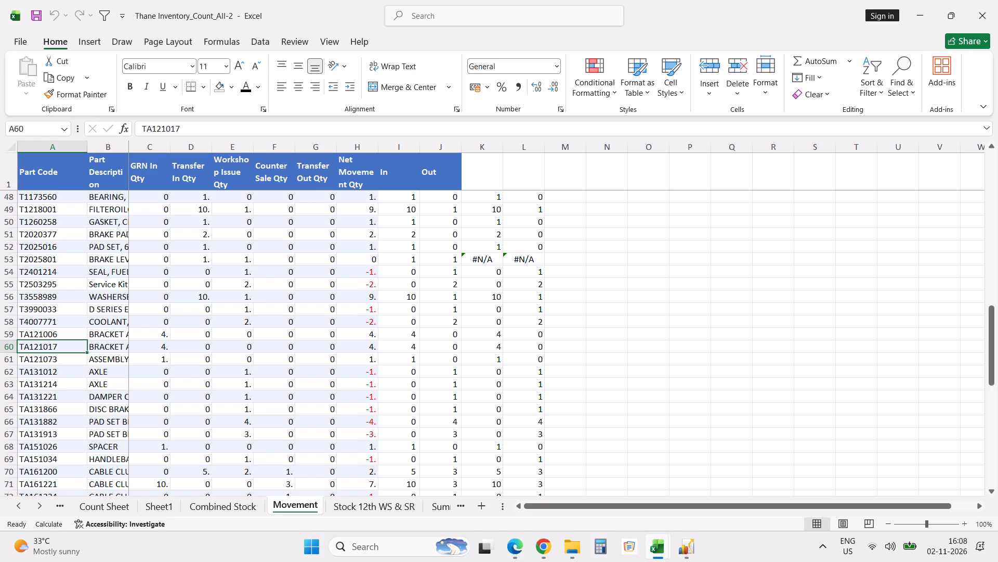
Close the Thane Inventory_Count_All-2 workbook without saving its changes.
{"action": "left_click", "coordinate": [983, 21]}
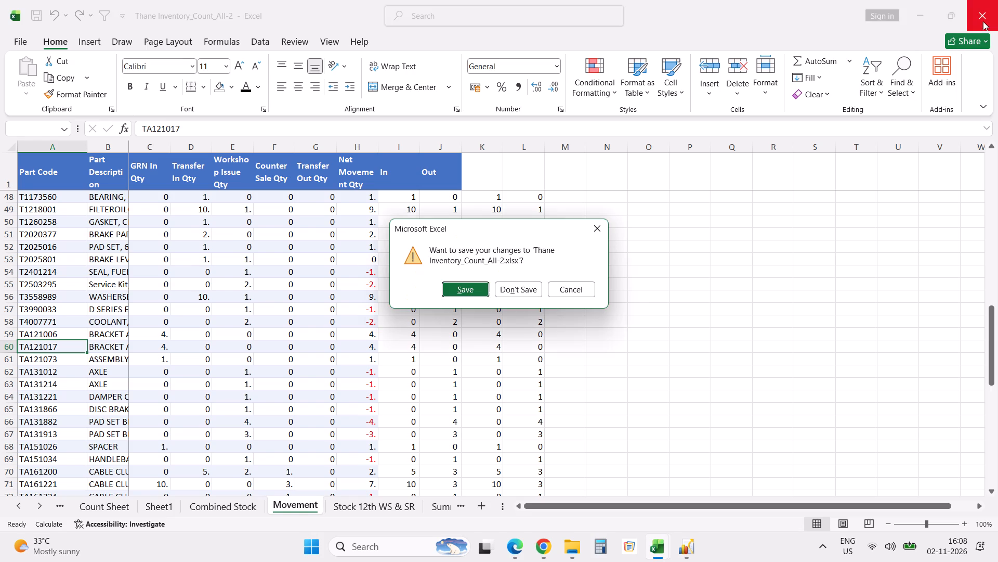
{"action": "left_click", "coordinate": [525, 290]}
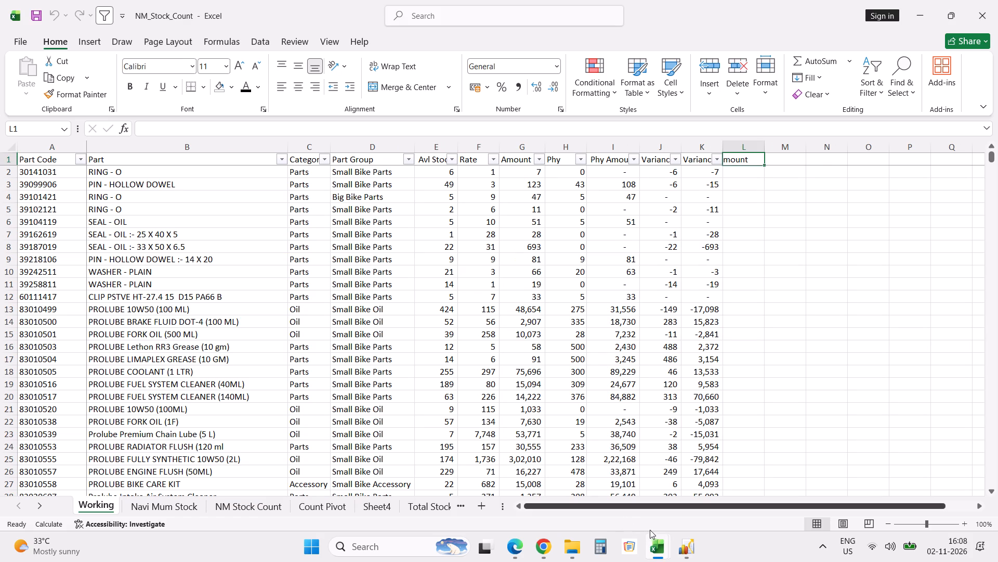
Switch to Excellon, close the Part Stock Transfer Statement report and clear the transfer search from the navigation.
{"action": "left_click", "coordinate": [682, 548]}
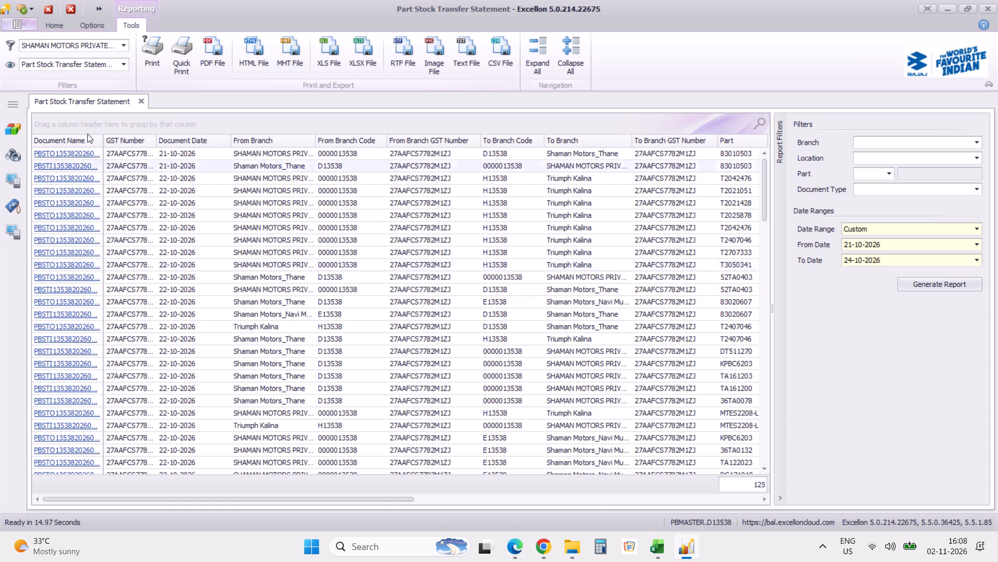
{"action": "left_click", "coordinate": [143, 105]}
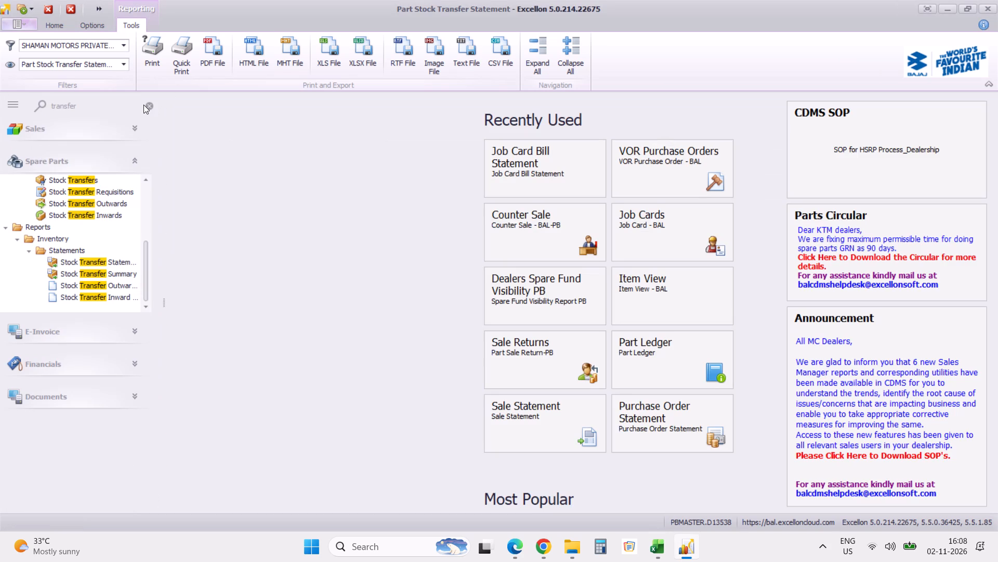
{"action": "left_click", "coordinate": [150, 107]}
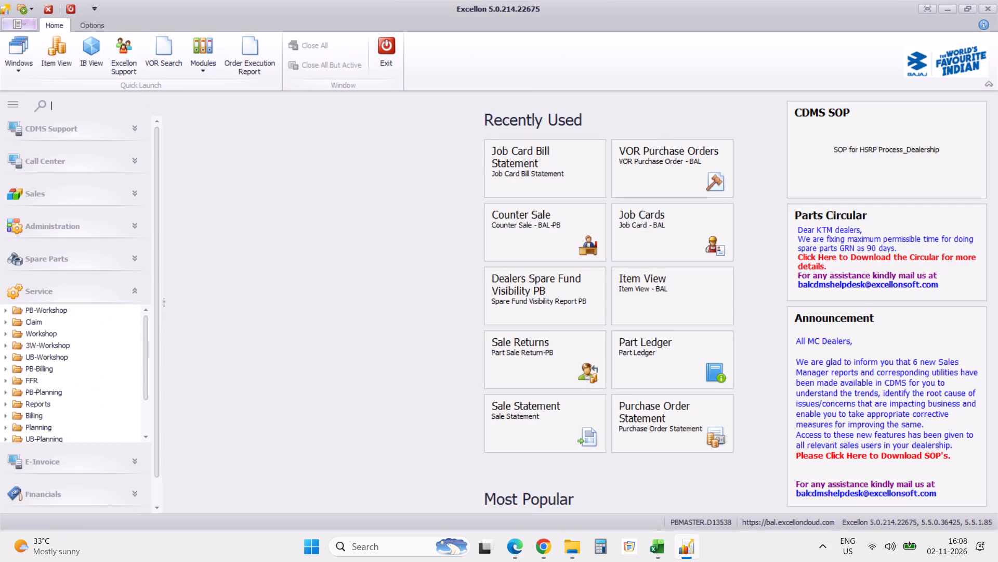
In File Explorer, open the purchase invoice, stock transfer, spare issue and sale statements for 21 to 24 Oct 2026 from the Audit folder's Navi Mumbai subfolder.
{"action": "left_click", "coordinate": [561, 539]}
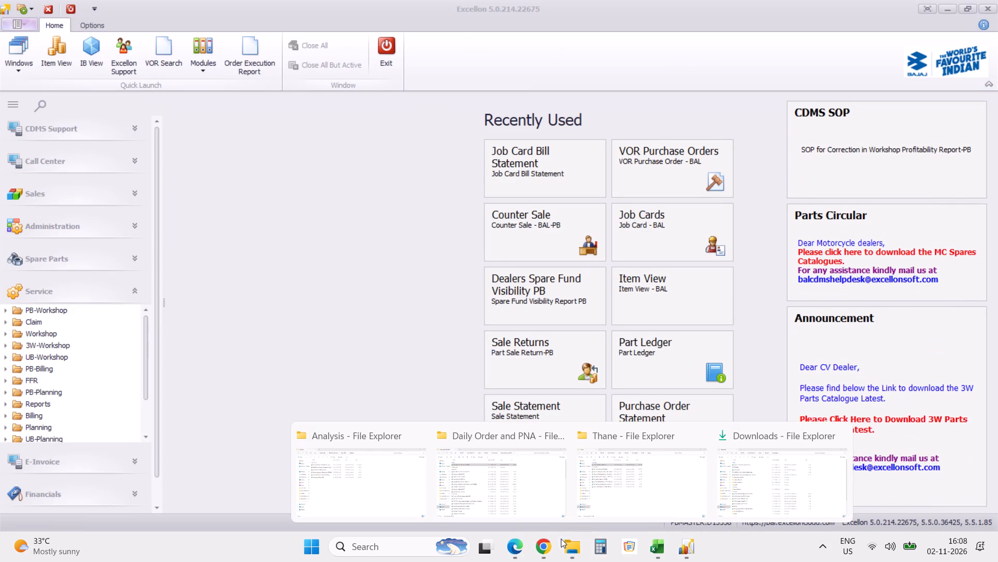
{"action": "left_click", "coordinate": [654, 465]}
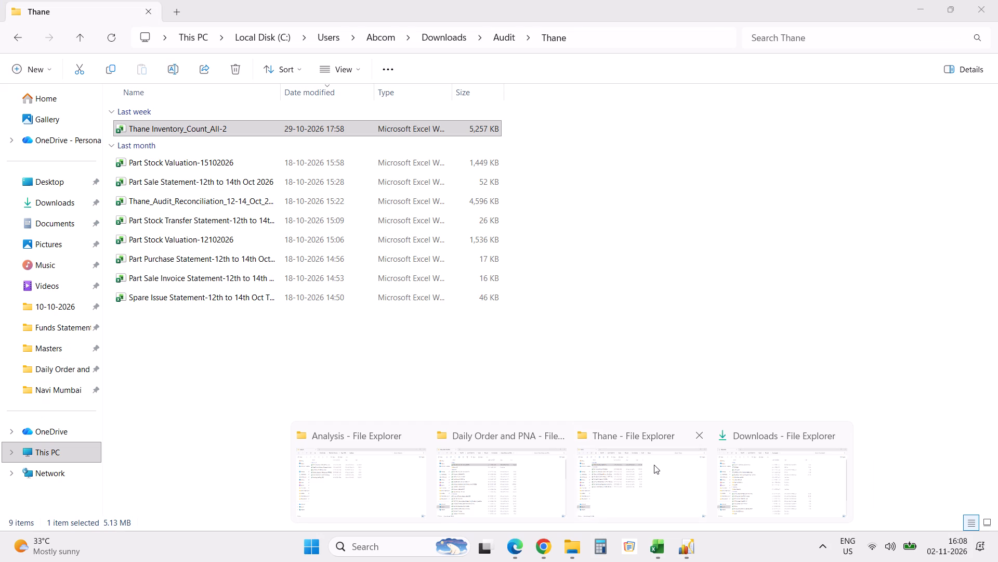
{"action": "key", "text": "BackSpace"}
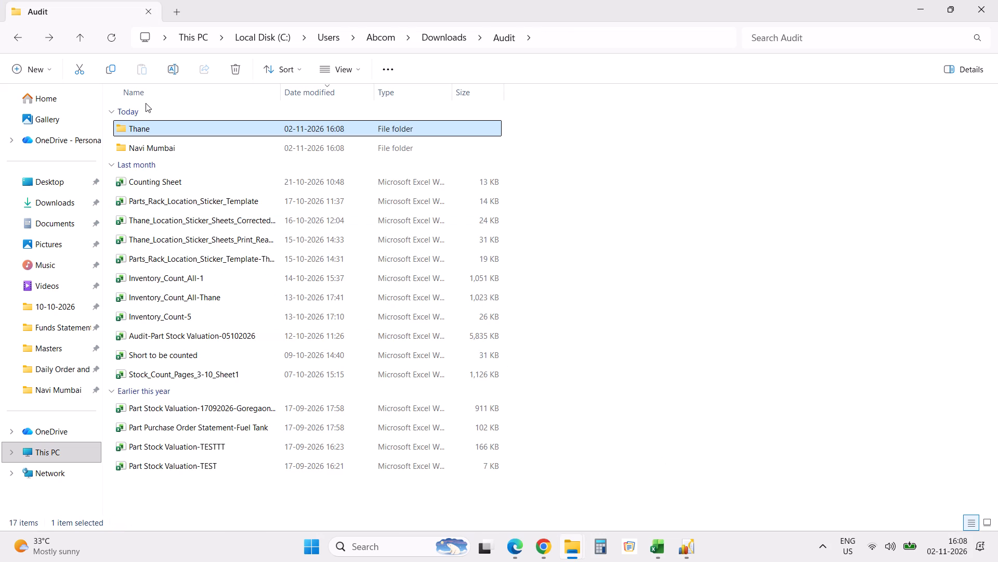
{"action": "double_click", "coordinate": [150, 147]}
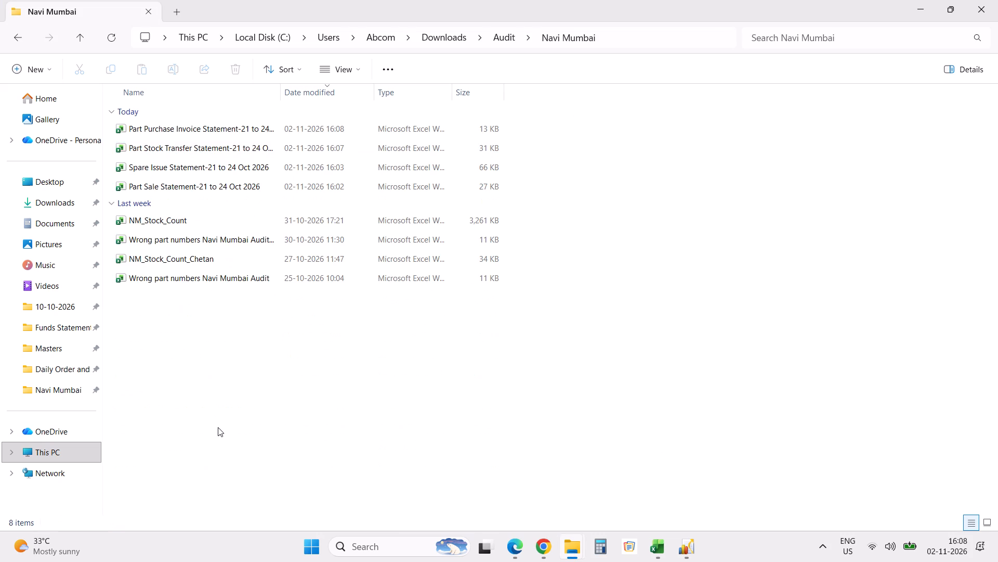
{"action": "left_click", "coordinate": [240, 131]}
{"action": "left_click", "coordinate": [239, 145], "text": "ctrl"}
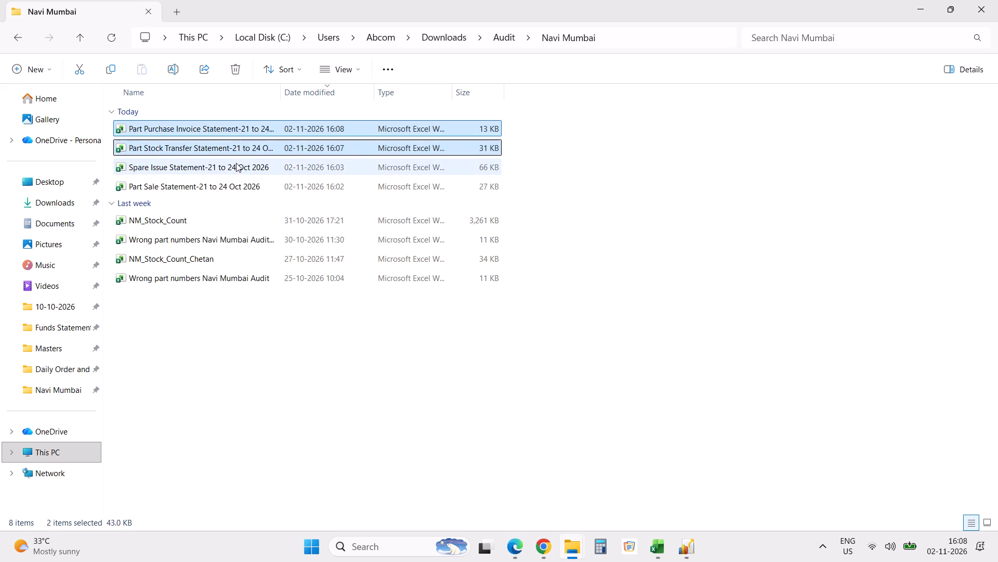
{"action": "left_click", "coordinate": [236, 163], "text": "ctrl"}
{"action": "left_click", "coordinate": [233, 184], "text": "ctrl"}
{"action": "key", "text": "Return"}
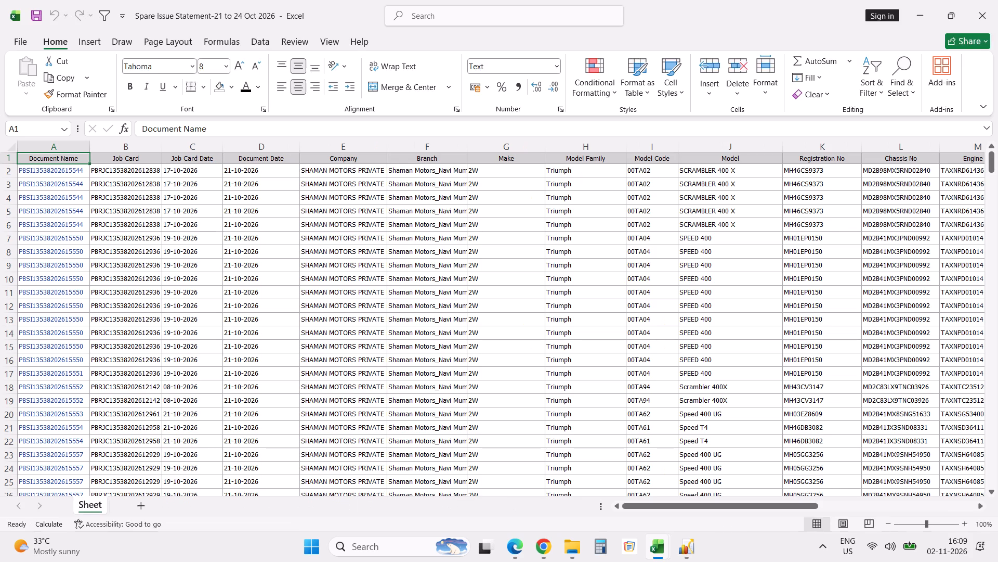
{"action": "left_click", "coordinate": [214, 159]}
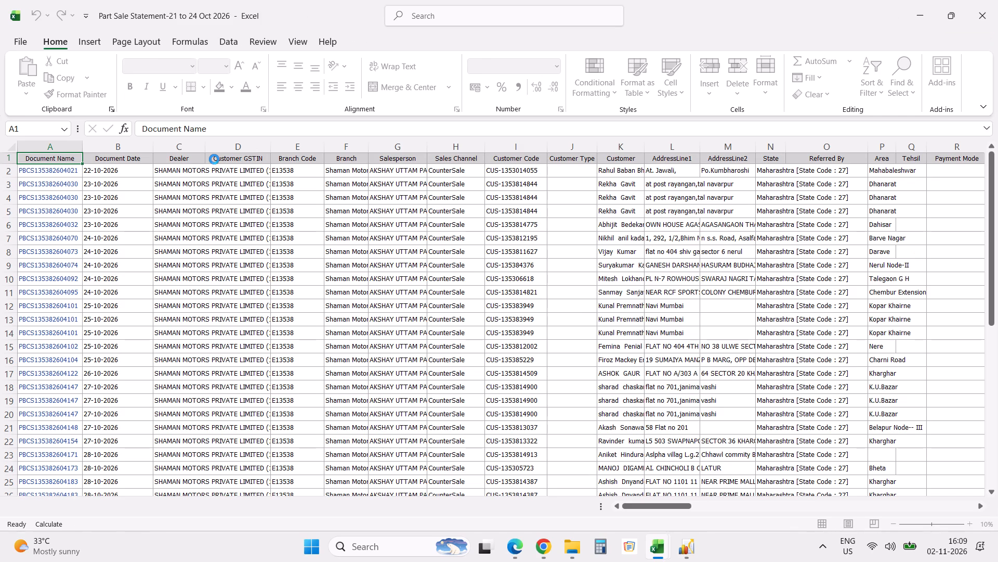
{"action": "left_click", "coordinate": [214, 159]}
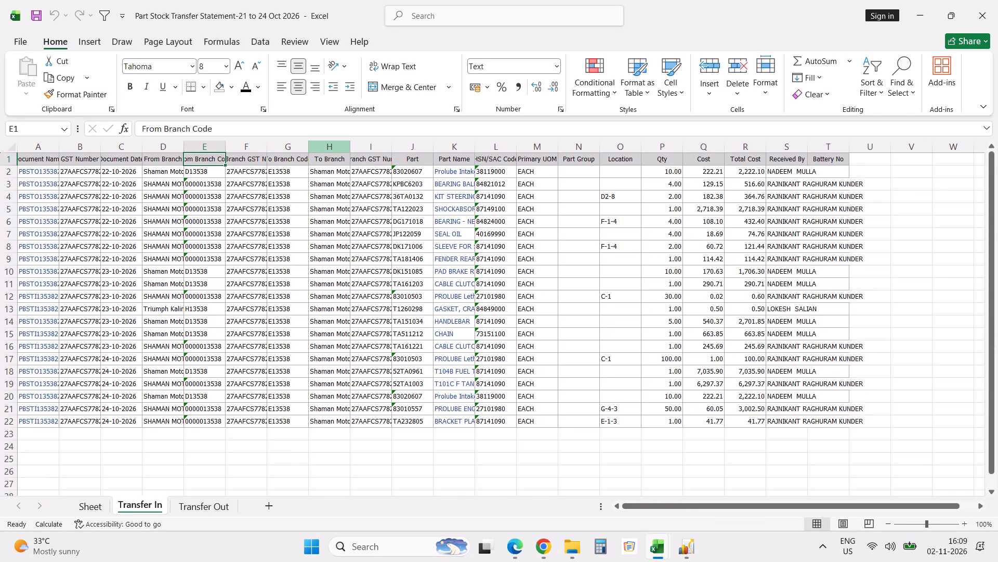
Widen the To Branch column on the Transfer In sheet and the From Branch column on Transfer Out to fit the branch names.
{"action": "left_click_drag", "start_coordinate": [350, 149], "coordinate": [419, 151]}
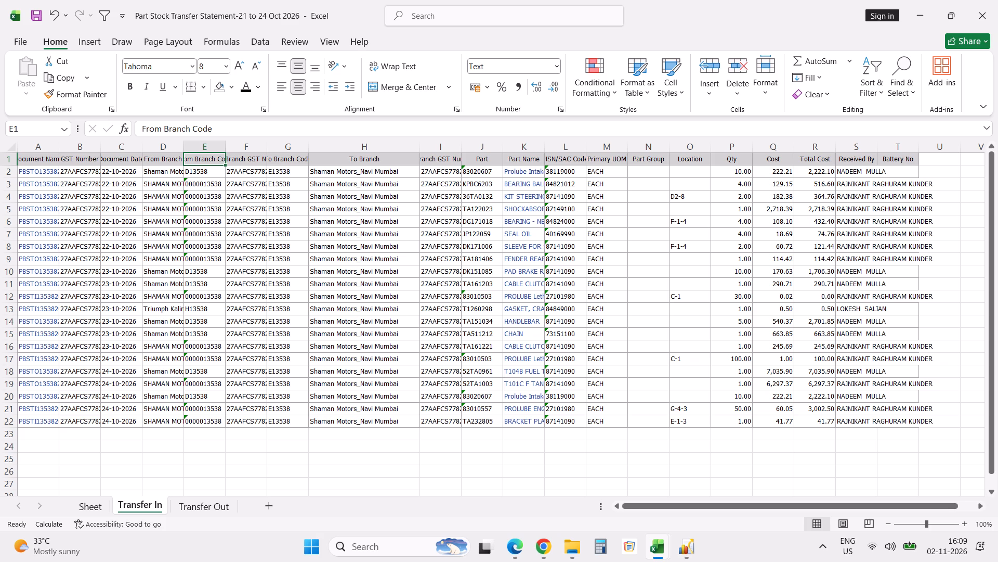
{"action": "left_click", "coordinate": [197, 507]}
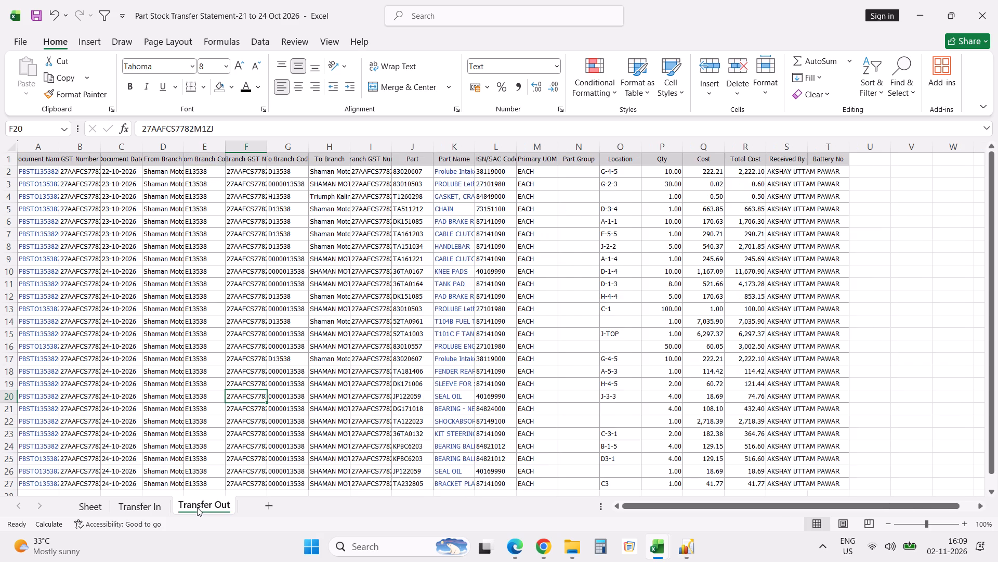
{"action": "left_click_drag", "start_coordinate": [184, 149], "coordinate": [268, 150]}
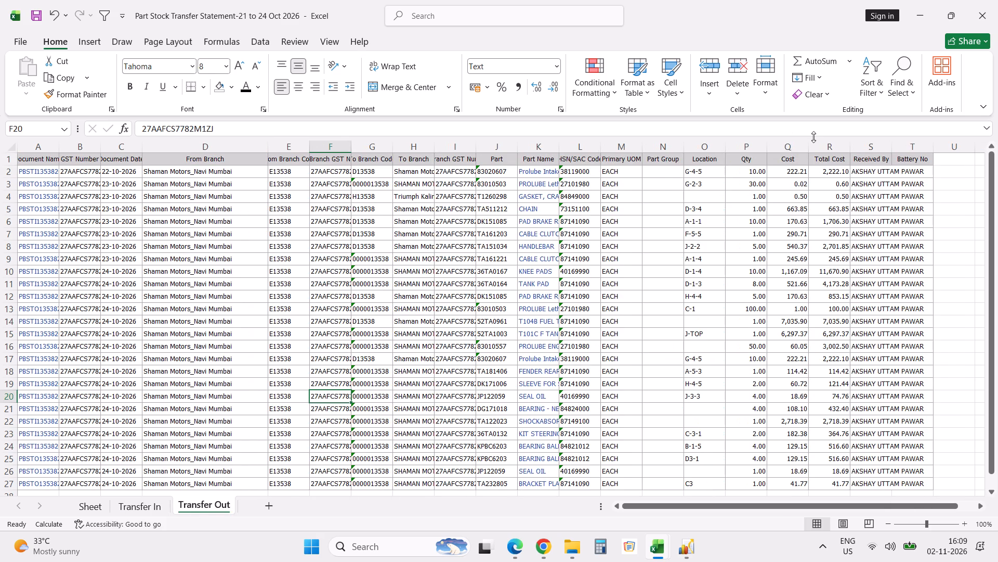
Save the Part Stock Transfer Statement workbook with the widened columns and close it.
{"action": "key", "text": "ctrl+s"}
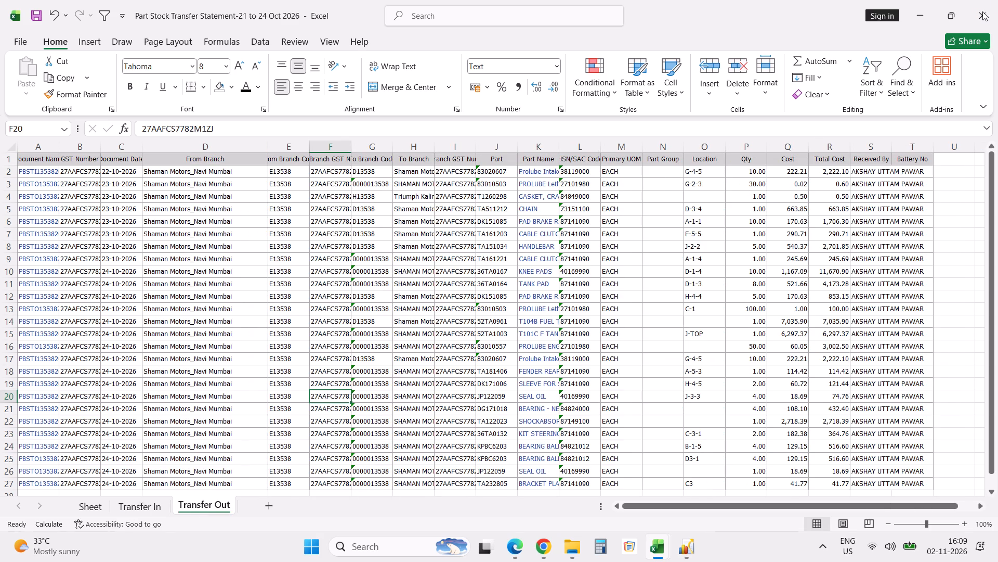
{"action": "left_click", "coordinate": [982, 14]}
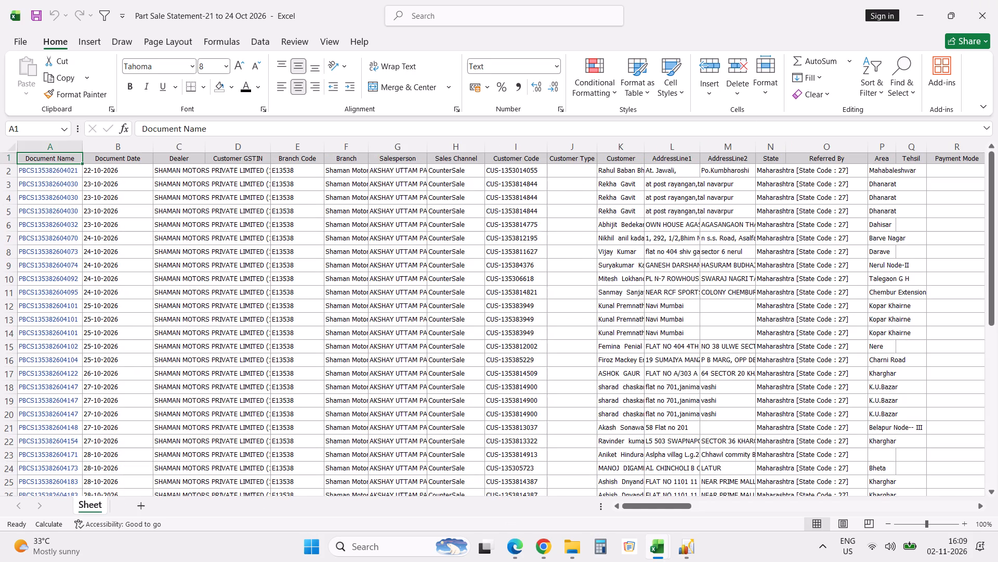
Widen the Branch column in the Part Sale Statement to fit the branch names, then save and close the workbook.
{"action": "left_click", "coordinate": [356, 207]}
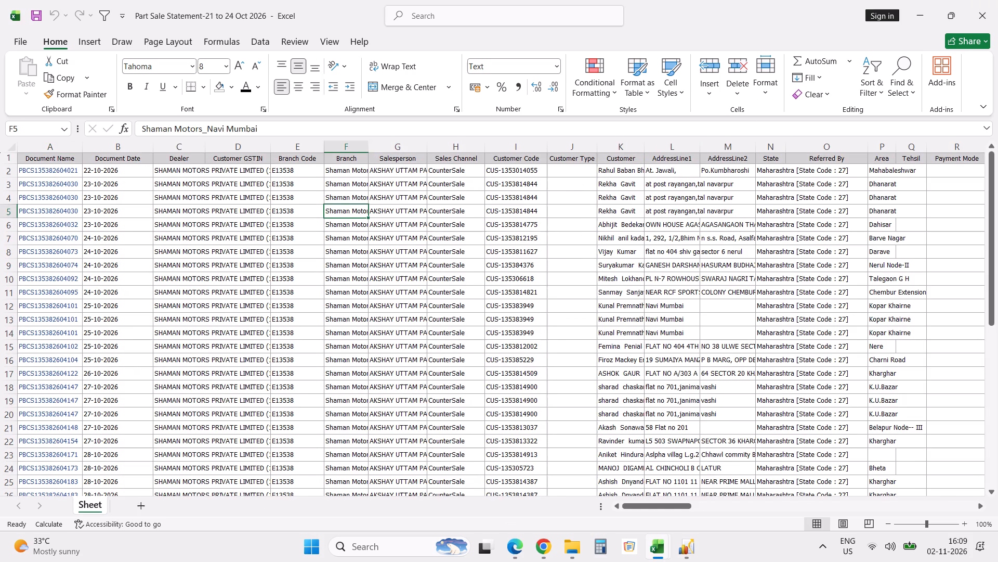
{"action": "left_click_drag", "start_coordinate": [369, 146], "coordinate": [450, 155]}
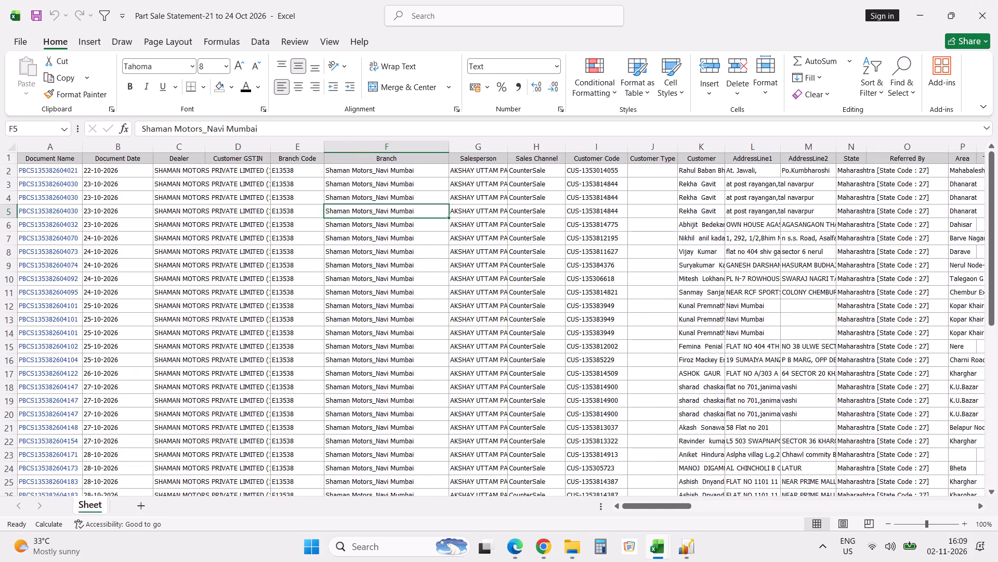
{"action": "scroll", "coordinate": [376, 325], "scroll_direction": "down", "scroll_amount": 7}
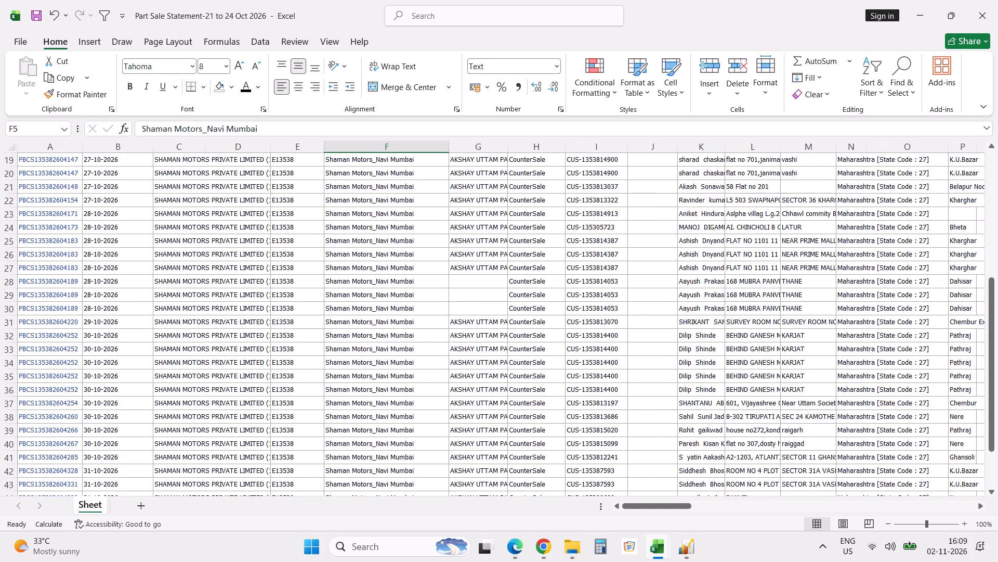
{"action": "scroll", "coordinate": [376, 325], "scroll_direction": "down", "scroll_amount": 8}
{"action": "scroll", "coordinate": [376, 325], "scroll_direction": "up", "scroll_amount": 20}
{"action": "scroll", "coordinate": [376, 325], "scroll_direction": "up", "scroll_amount": 20}
{"action": "scroll", "coordinate": [376, 325], "scroll_direction": "up", "scroll_amount": 7}
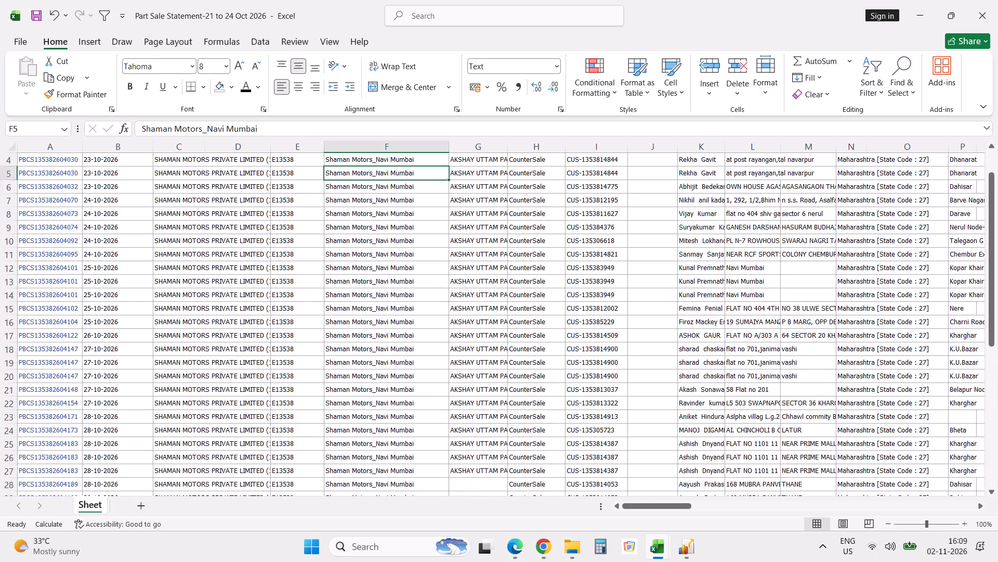
{"action": "left_click", "coordinate": [984, 21]}
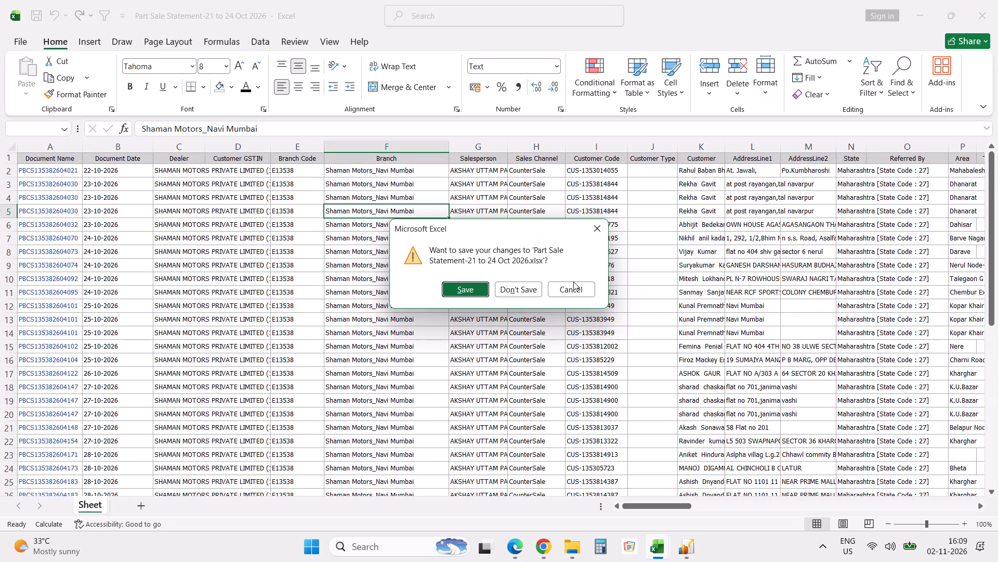
{"action": "left_click", "coordinate": [477, 286]}
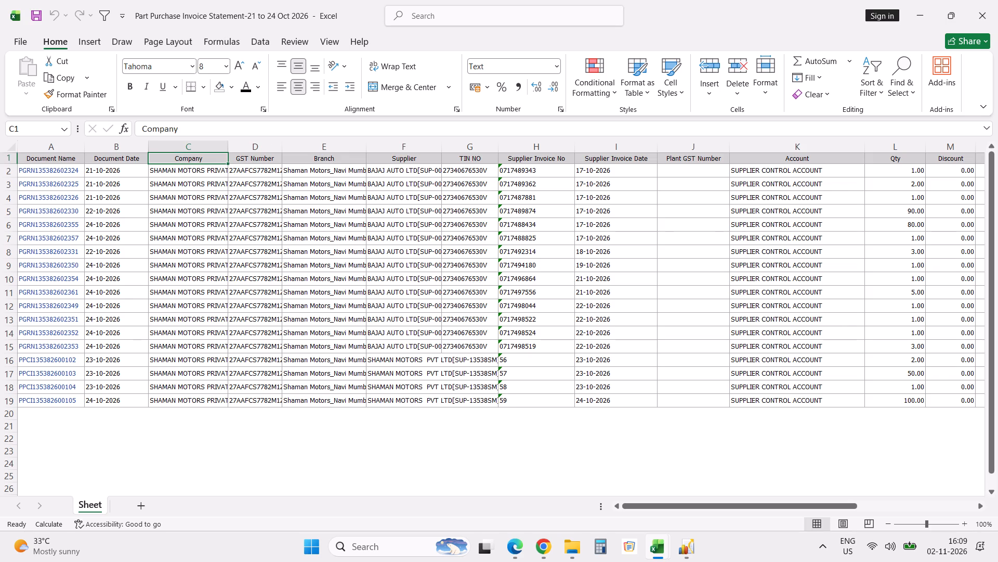
Widen the Branch column in the Part Purchase Invoice Statement to fit the branch names, then save and close the workbook.
{"action": "left_click_drag", "start_coordinate": [364, 148], "coordinate": [417, 150]}
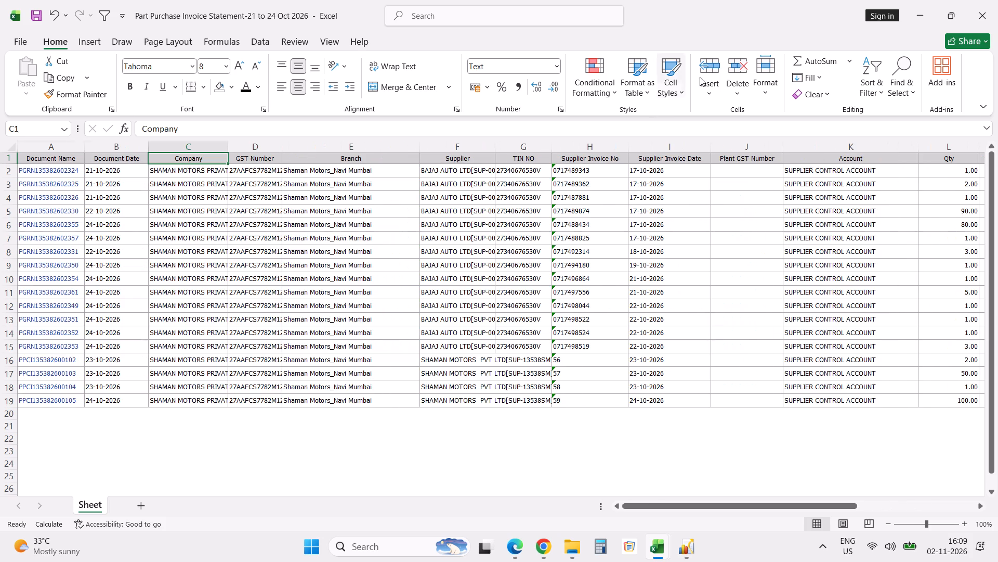
{"action": "left_click", "coordinate": [983, 24]}
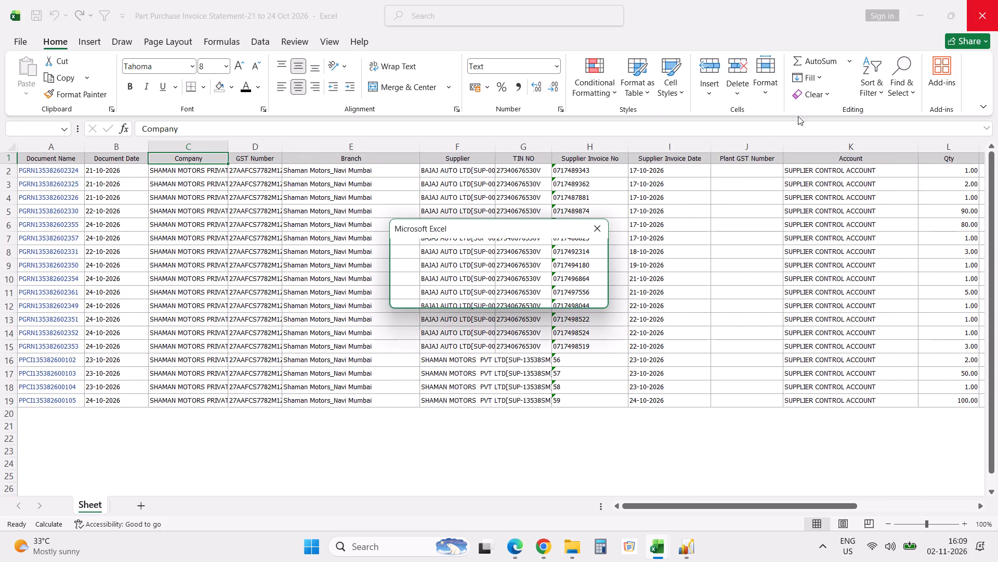
{"action": "left_click", "coordinate": [455, 289]}
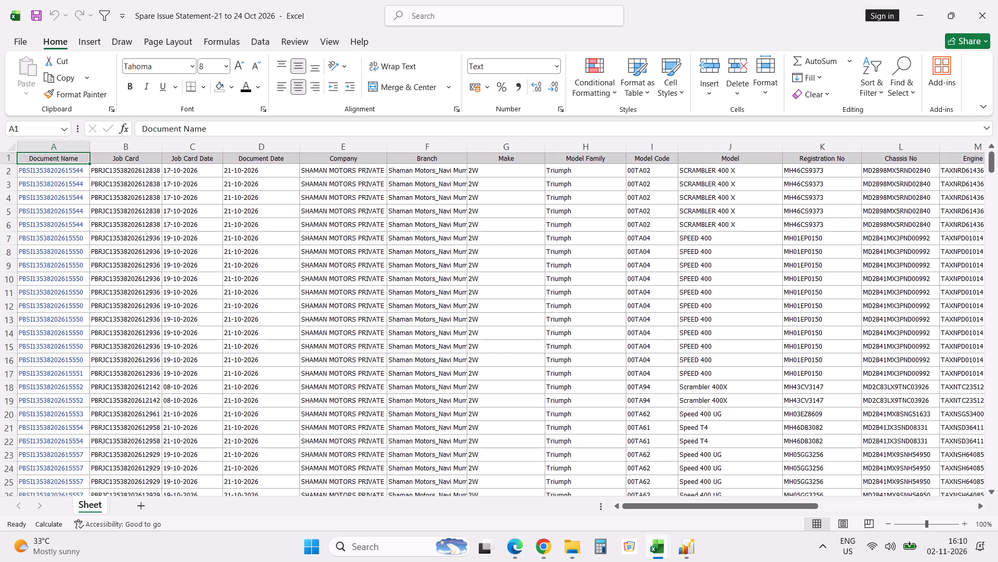
Add filters to the Spare Issue Statement's header row and check the branches through the Branch column's filter.
{"action": "scroll", "coordinate": [455, 289], "scroll_direction": "down", "scroll_amount": 6}
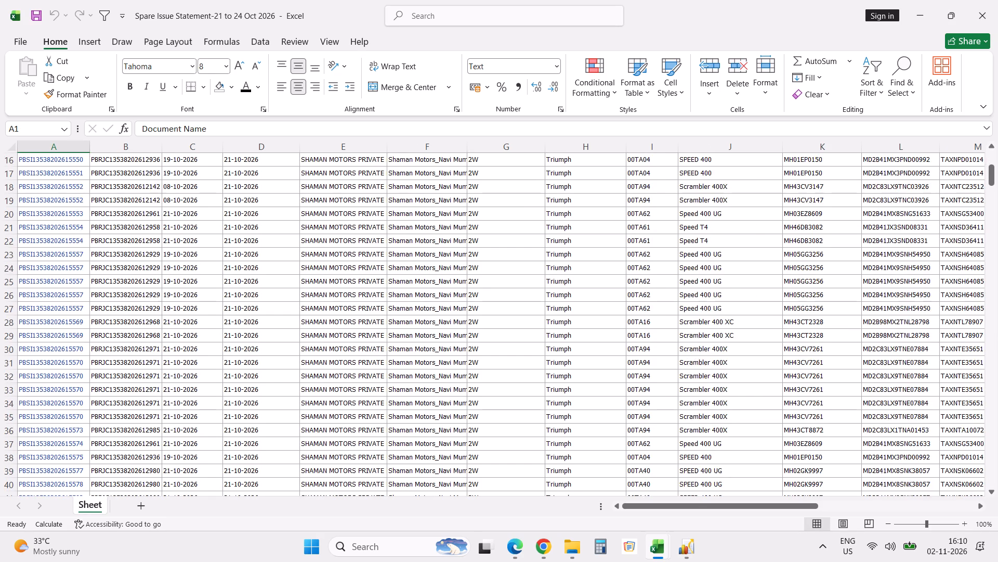
{"action": "scroll", "coordinate": [455, 289], "scroll_direction": "down", "scroll_amount": 20}
{"action": "scroll", "coordinate": [455, 289], "scroll_direction": "down", "scroll_amount": 13}
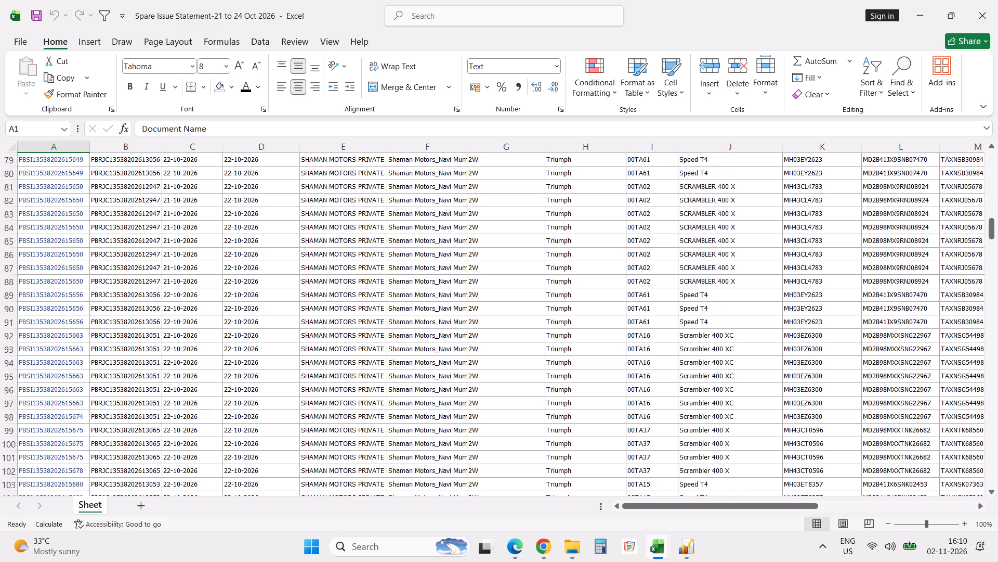
{"action": "scroll", "coordinate": [455, 289], "scroll_direction": "down", "scroll_amount": 14}
{"action": "scroll", "coordinate": [455, 289], "scroll_direction": "up", "scroll_amount": 1}
{"action": "left_click", "coordinate": [455, 289]}
{"action": "key", "text": "ctrl+Up"}
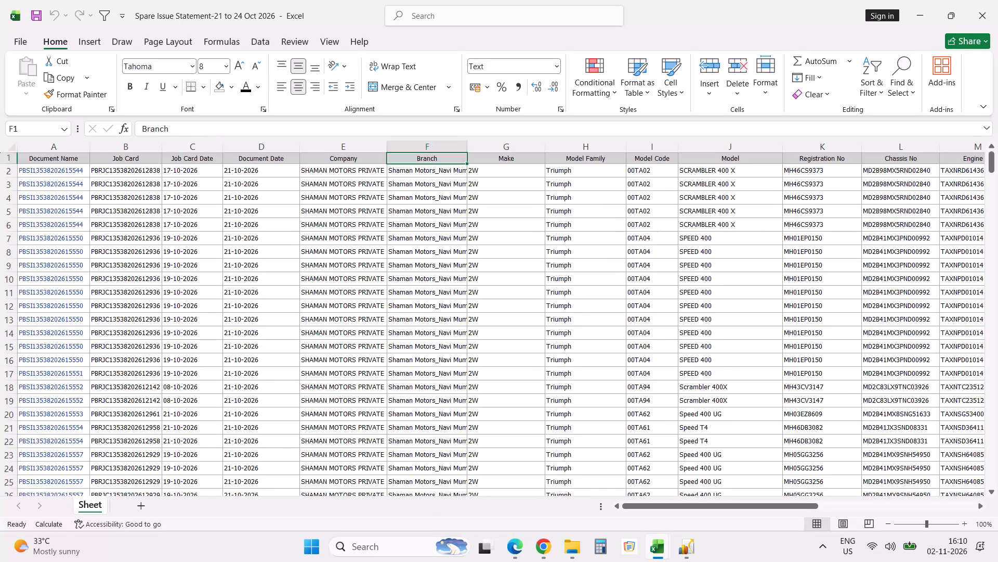
{"action": "type", "text": "dff"}
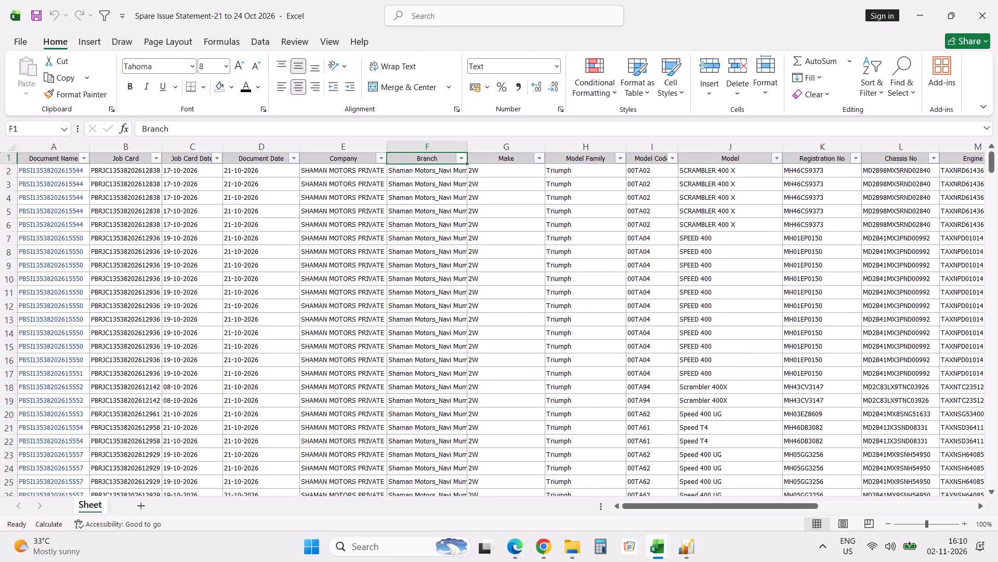
{"action": "left_click", "coordinate": [463, 164]}
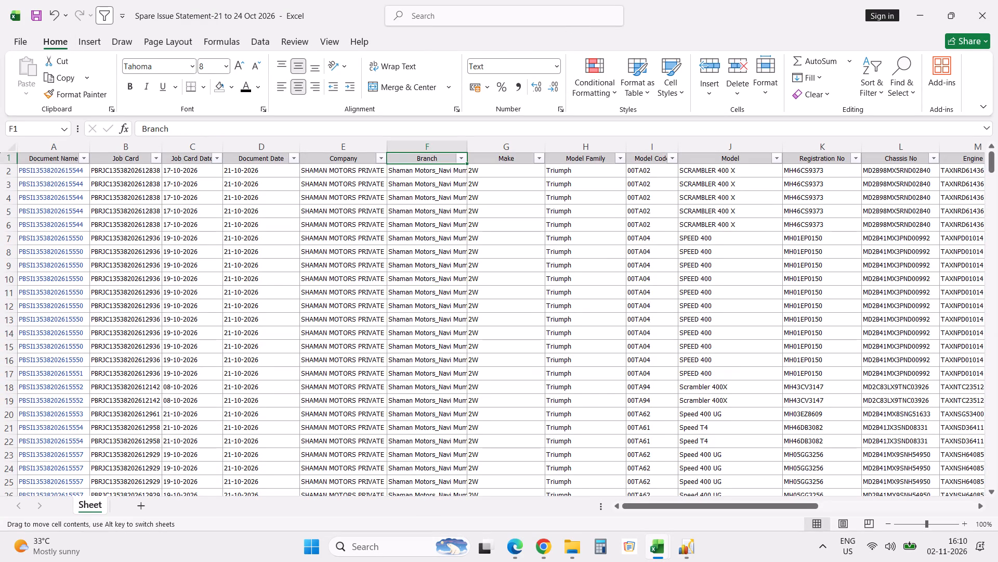
{"action": "left_click", "coordinate": [459, 160]}
{"action": "left_click", "coordinate": [612, 292]}
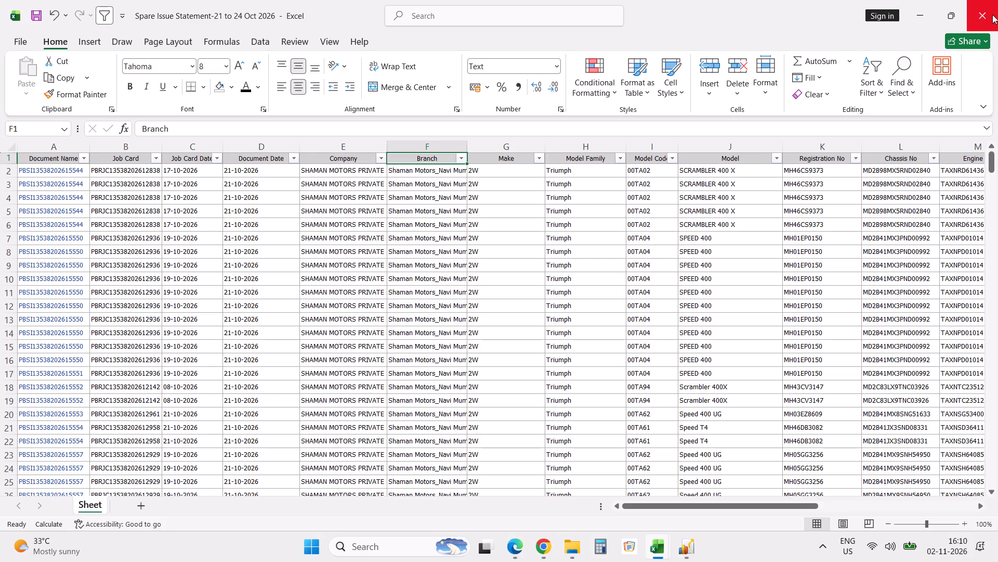
Save the Spare Issue Statement workbook with the header filters and close it.
{"action": "left_click", "coordinate": [987, 18]}
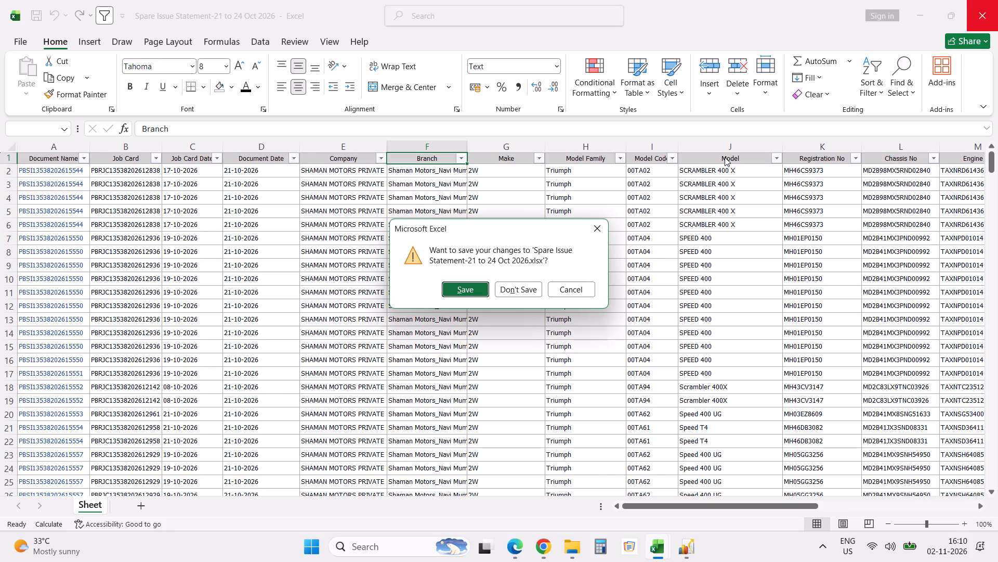
{"action": "left_click", "coordinate": [477, 286]}
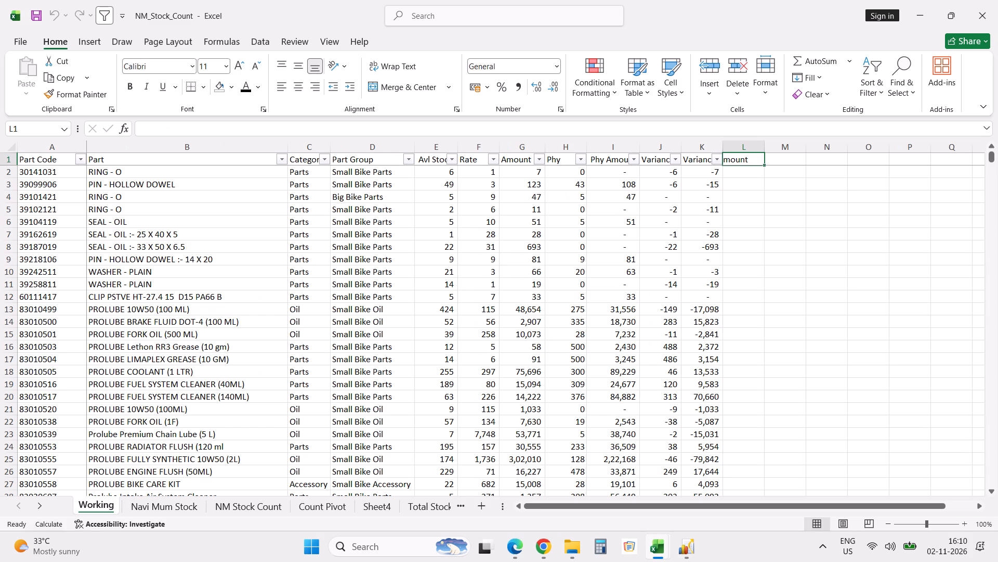
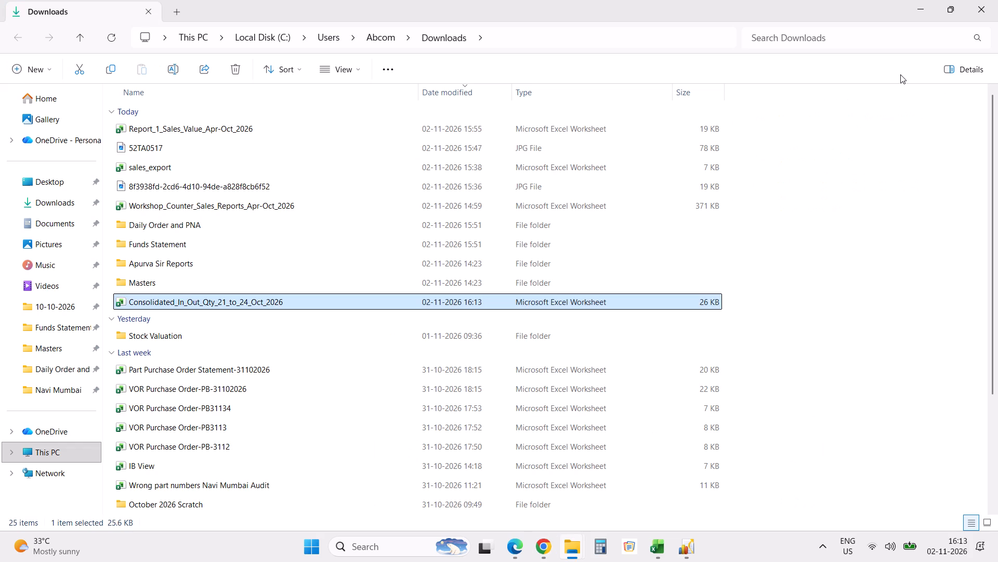
{"action": "key", "text": "ctrl+x"}
{"action": "type", "text": "au"}
{"action": "key", "text": "Return"}
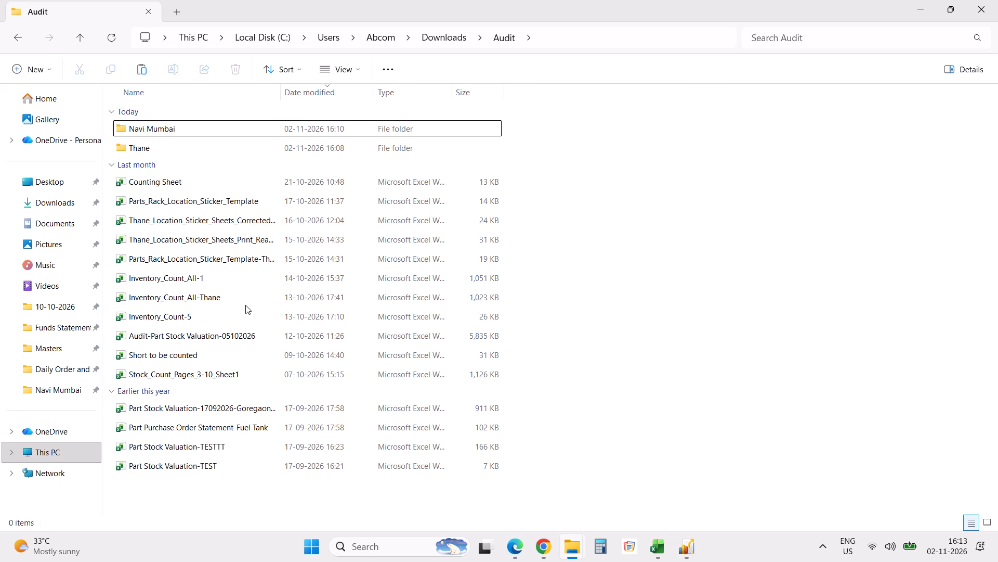
{"action": "double_click", "coordinate": [194, 131]}
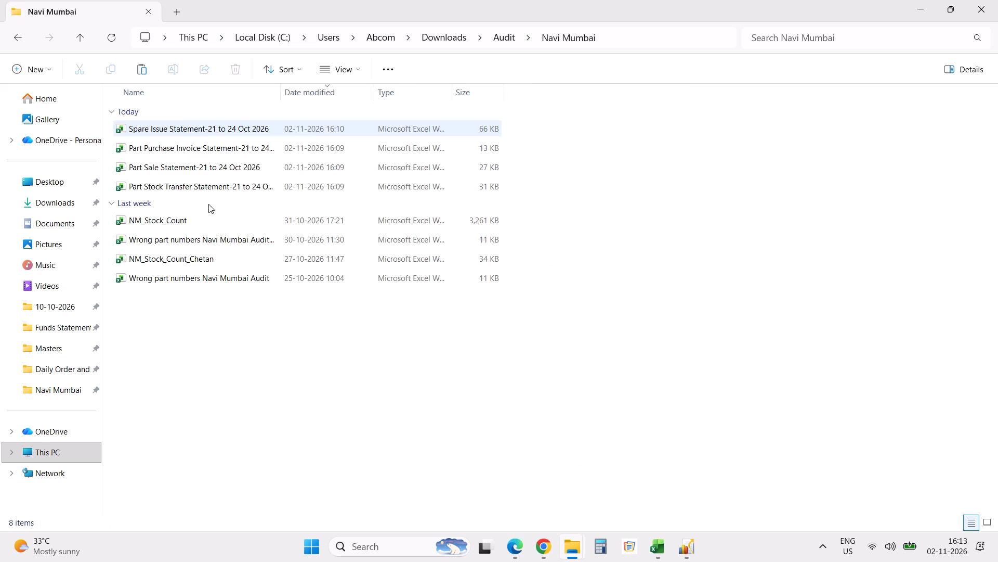
{"action": "key", "text": "ctrl+v"}
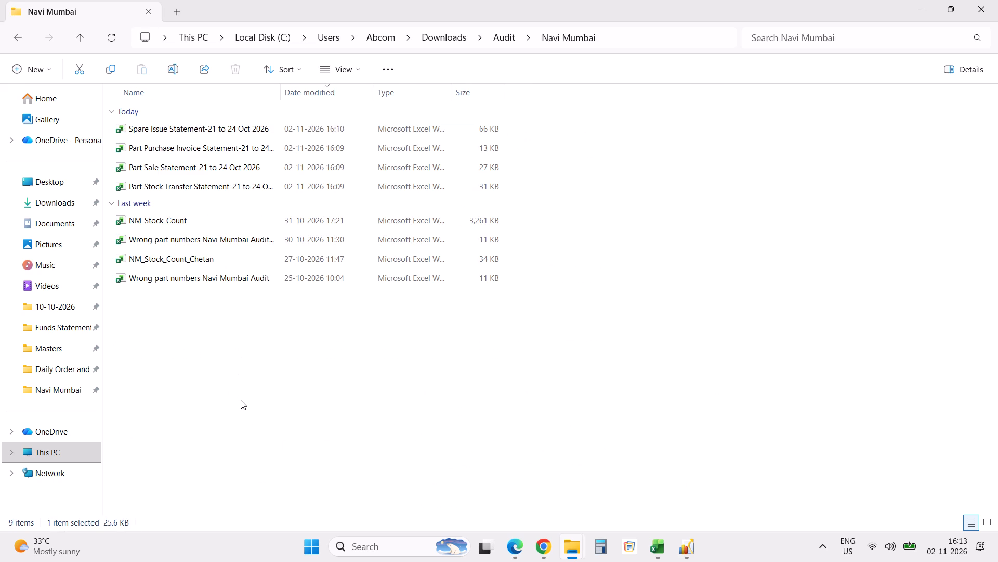
Open the moved consolidated workbook in Excel and enable editing.
{"action": "key", "text": "Return"}
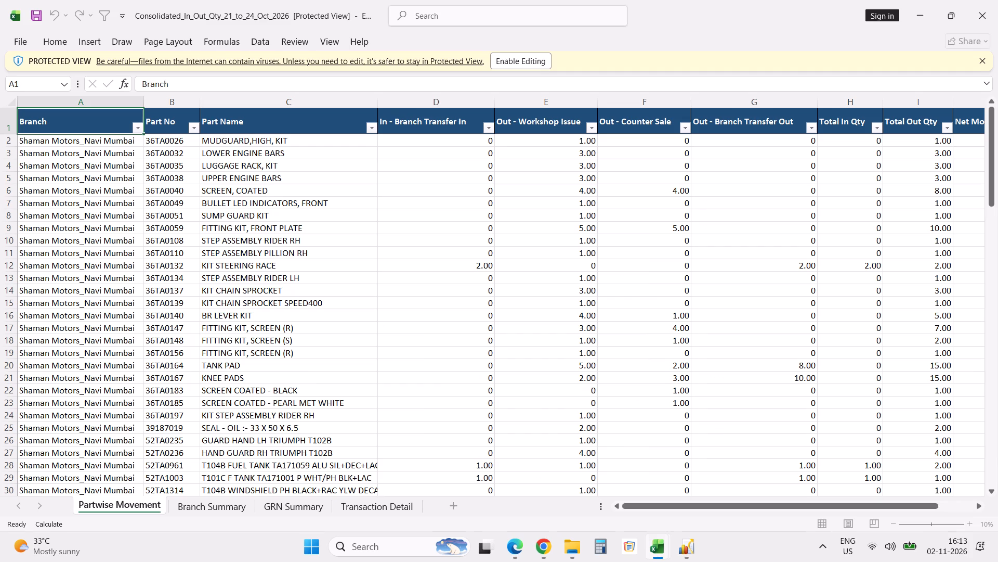
{"action": "left_click", "coordinate": [527, 66]}
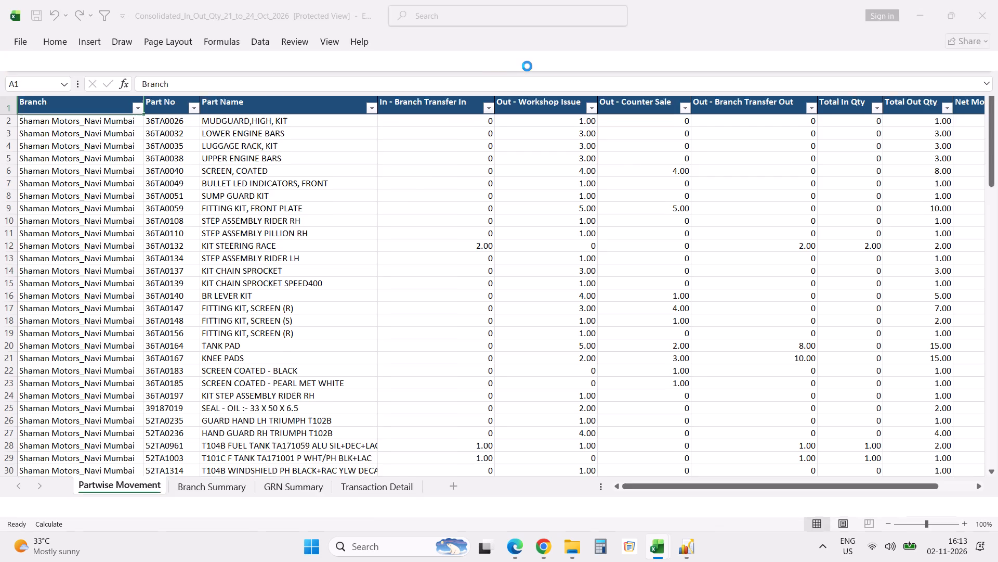
{"action": "left_click", "coordinate": [360, 280]}
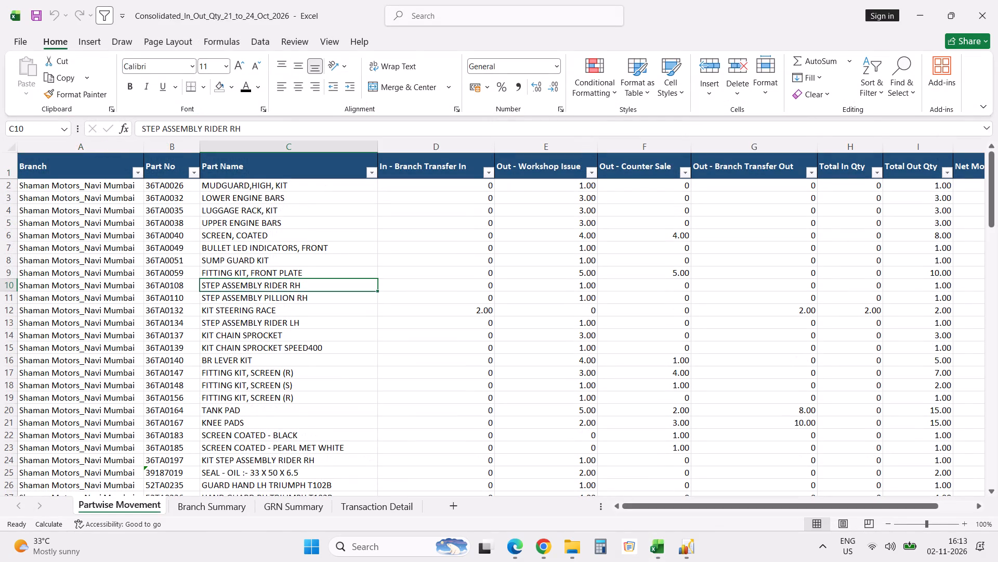
Format all quantities from In - Branch Transfer In through Net Movement in comma style with no decimals.
{"action": "left_click", "coordinate": [454, 190]}
{"action": "key", "text": "ctrl+shift+Right"}
{"action": "key", "text": "ctrl+shift+Down"}
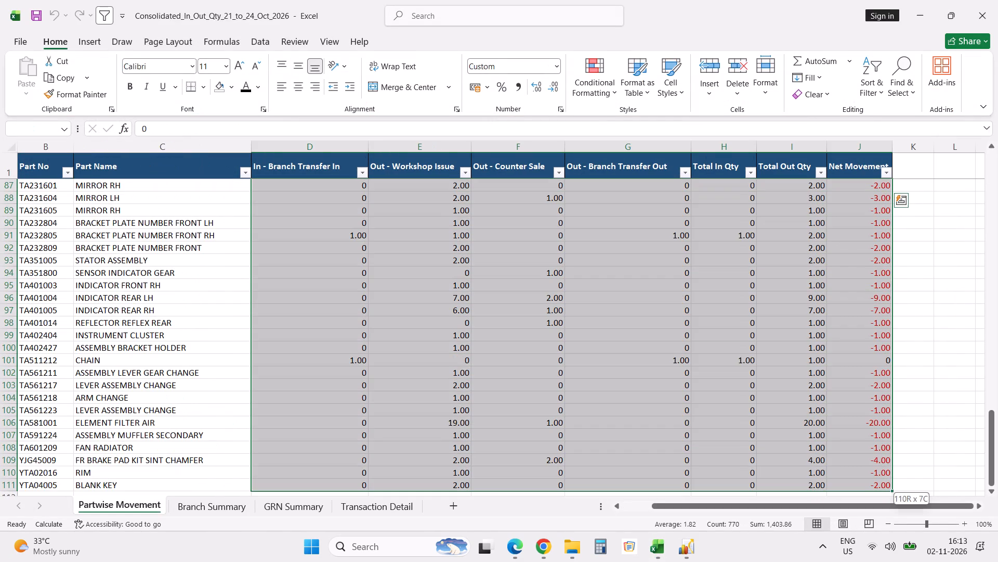
{"action": "left_click", "coordinate": [518, 86]}
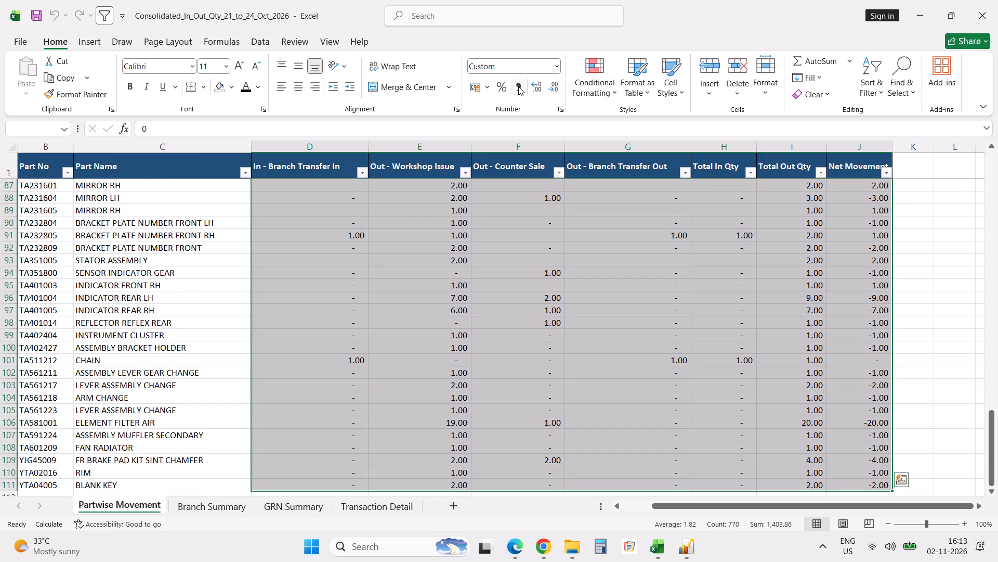
{"action": "triple_click", "coordinate": [554, 88]}
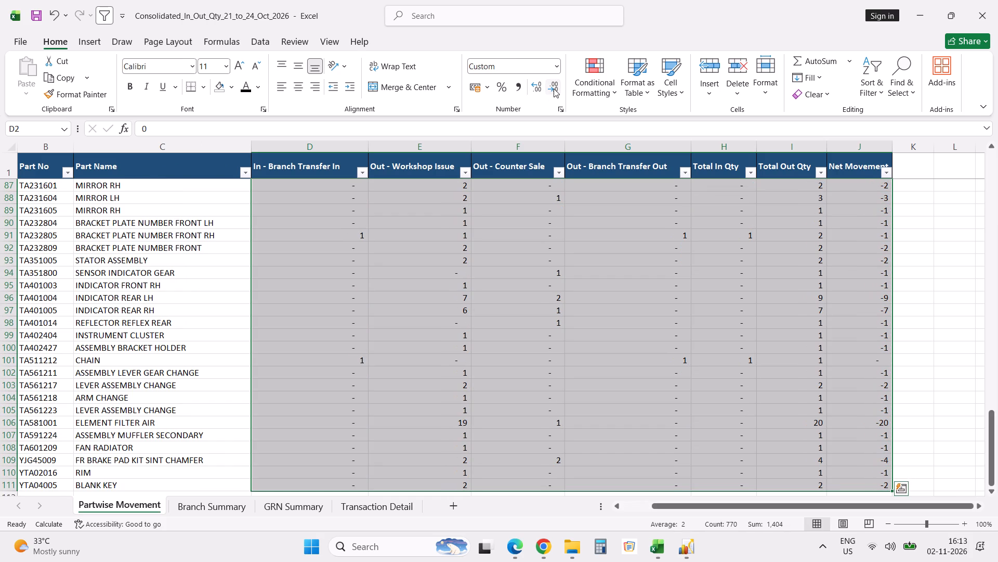
{"action": "key", "text": "Up"}
{"action": "key", "text": "Down"}
{"action": "key", "text": "Up"}
{"action": "key", "text": "Up"}
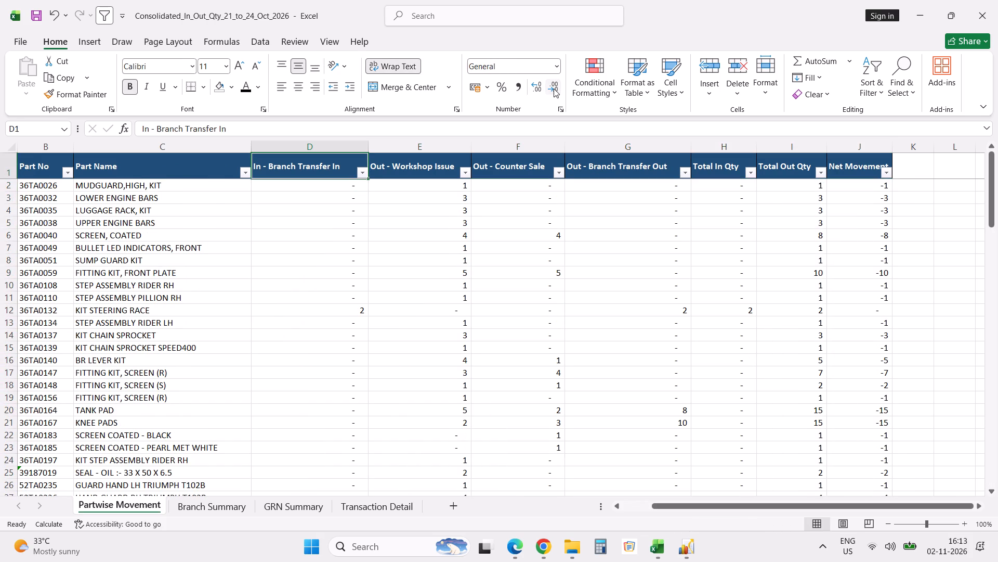
{"action": "key", "text": "Down"}
{"action": "key", "text": "Up"}
{"action": "key", "text": "Left"}
{"action": "key", "text": "Left"}
{"action": "key", "text": "Left"}
{"action": "key", "text": "Left"}
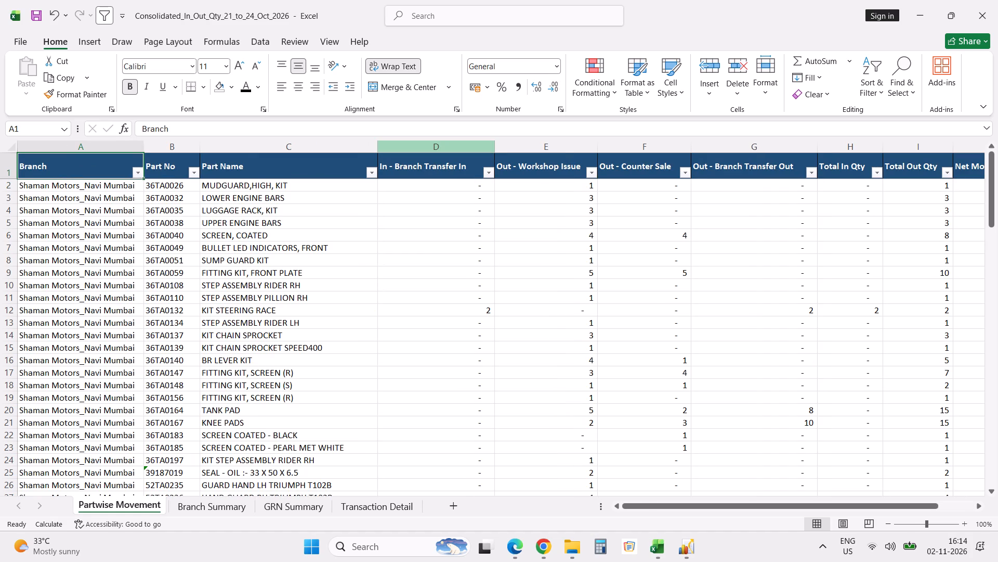
Narrow columns D to J, In - Branch Transfer In through Net Movement, to one equal compact width.
{"action": "scroll", "coordinate": [149, 307], "scroll_direction": "down", "scroll_amount": 9}
{"action": "scroll", "coordinate": [149, 307], "scroll_direction": "down", "scroll_amount": 20}
{"action": "scroll", "coordinate": [149, 307], "scroll_direction": "down", "scroll_amount": 5}
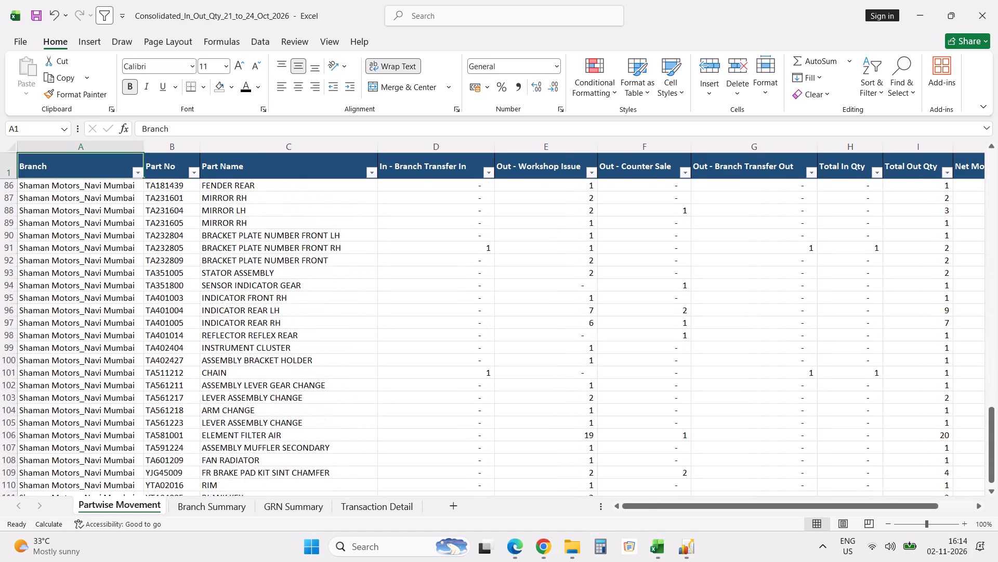
{"action": "scroll", "coordinate": [149, 307], "scroll_direction": "down", "scroll_amount": 7}
{"action": "scroll", "coordinate": [149, 307], "scroll_direction": "up", "scroll_amount": 20}
{"action": "scroll", "coordinate": [149, 307], "scroll_direction": "up", "scroll_amount": 16}
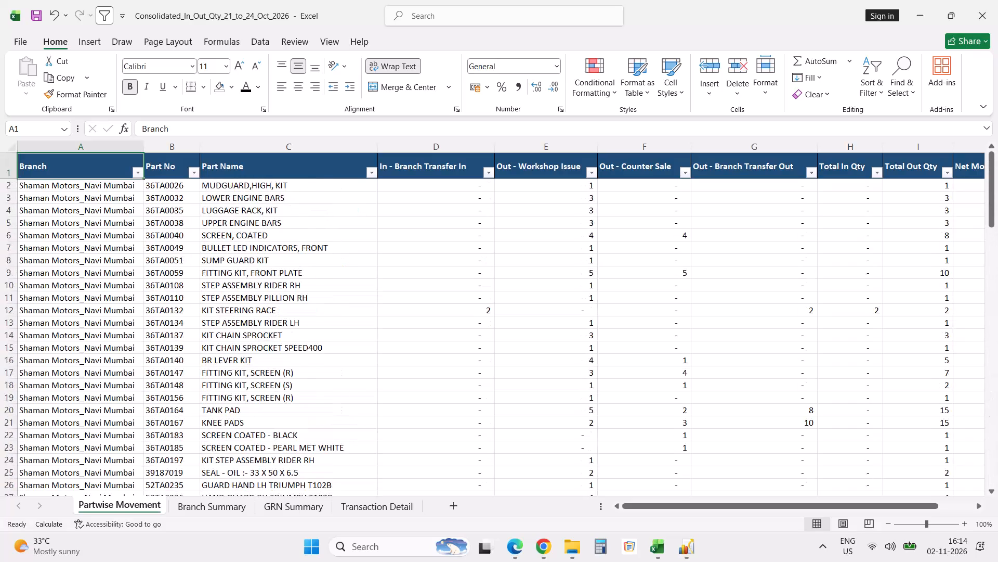
{"action": "scroll", "coordinate": [149, 307], "scroll_direction": "up", "scroll_amount": 20}
{"action": "scroll", "coordinate": [149, 307], "scroll_direction": "up", "scroll_amount": 8}
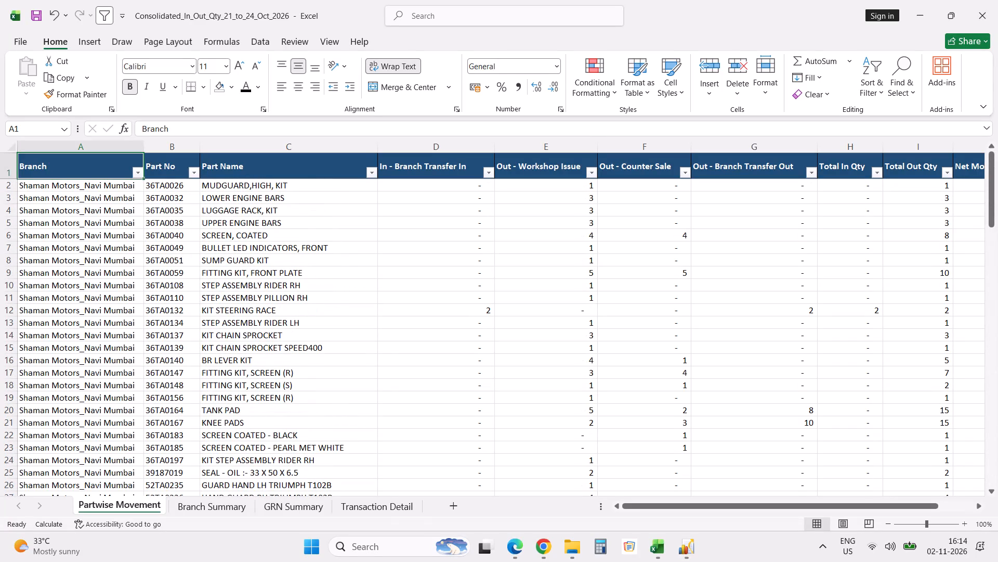
{"action": "left_click", "coordinate": [434, 149]}
{"action": "key", "text": "shift+Right"}
{"action": "key", "text": "shift+Right"}
{"action": "key", "text": "shift+Right"}
{"action": "key", "text": "shift+Right"}
{"action": "key", "text": "shift+Right"}
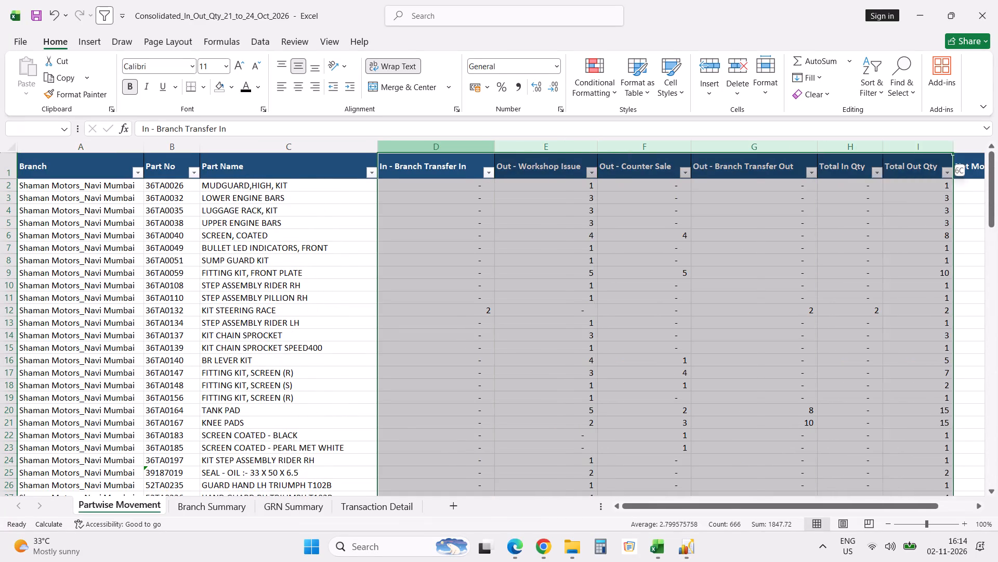
{"action": "key", "text": "shift+Right"}
{"action": "key", "text": "shift+Right"}
{"action": "key", "text": "shift+Right"}
{"action": "key", "text": "shift+Left"}
{"action": "key", "text": "shift+Left"}
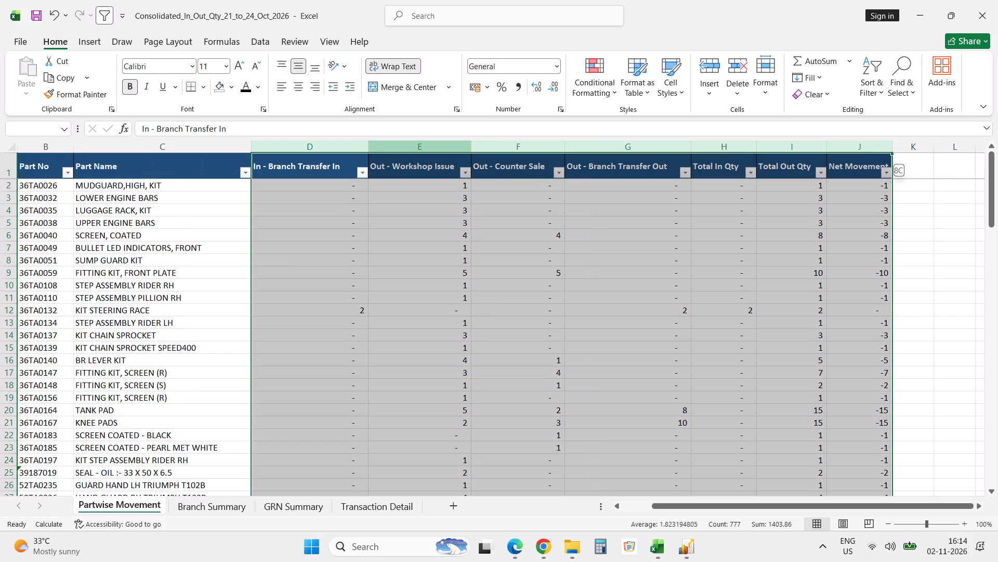
{"action": "left_click_drag", "start_coordinate": [365, 145], "coordinate": [305, 154]}
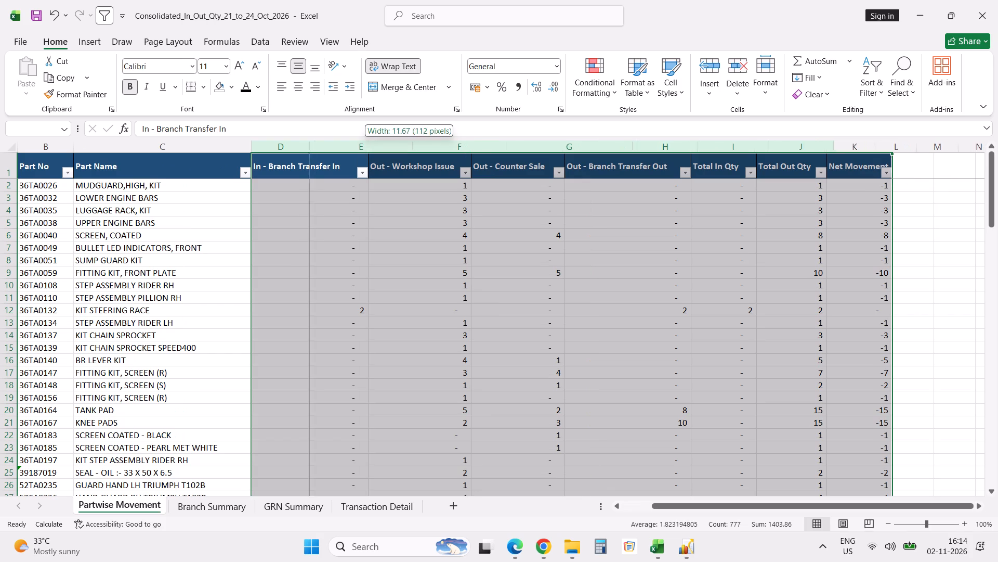
{"action": "left_click_drag", "start_coordinate": [305, 154], "coordinate": [292, 160]}
{"action": "left_click", "coordinate": [267, 171]}
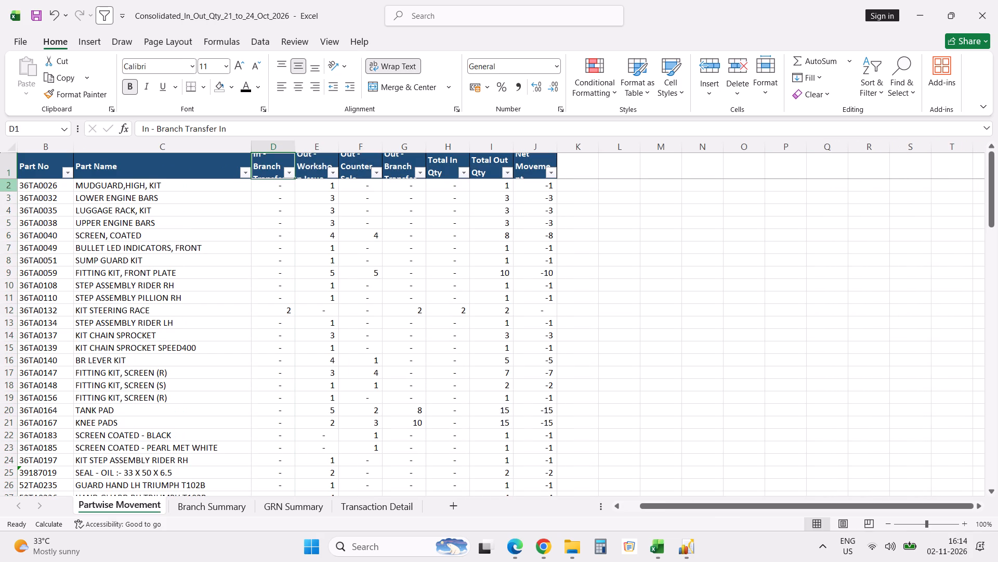
Increase the header row's height to make room for the wrapped column titles.
{"action": "left_click_drag", "start_coordinate": [15, 178], "coordinate": [16, 199]}
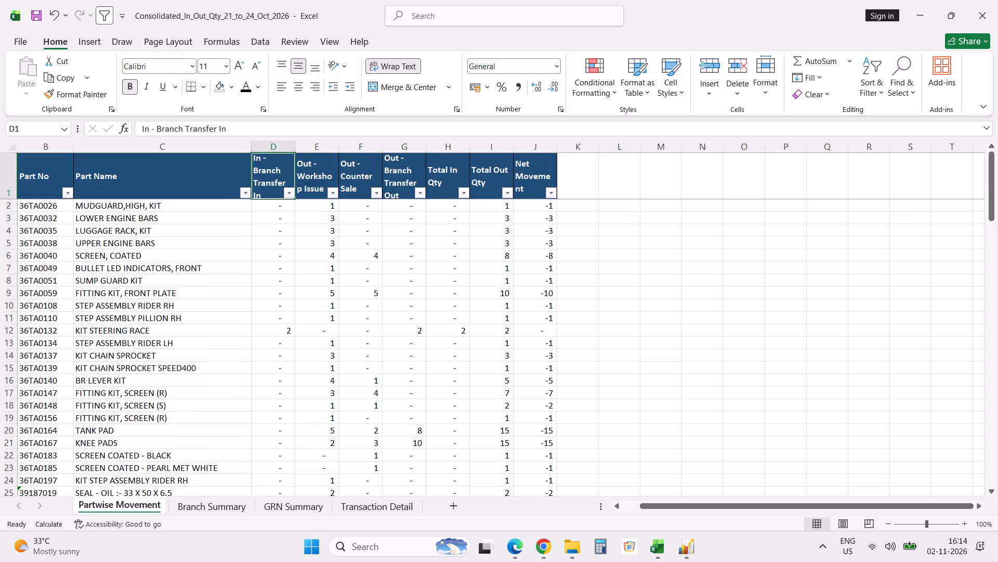
Set the header cells from Part No to Net Movement to black text with the lightest grey fill.
{"action": "left_click", "coordinate": [43, 182]}
{"action": "left_click", "coordinate": [540, 170], "text": "shift"}
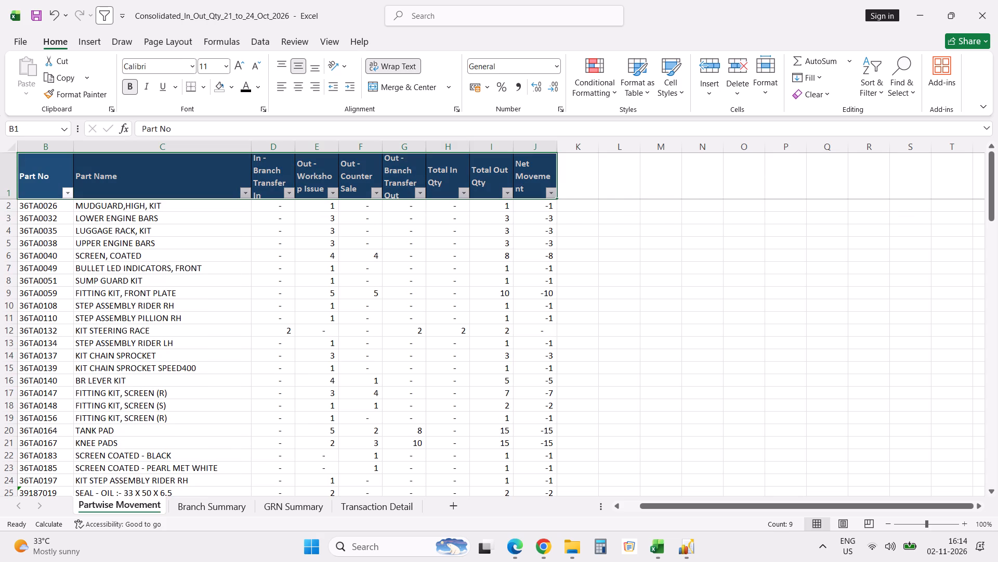
{"action": "left_click", "coordinate": [247, 91]}
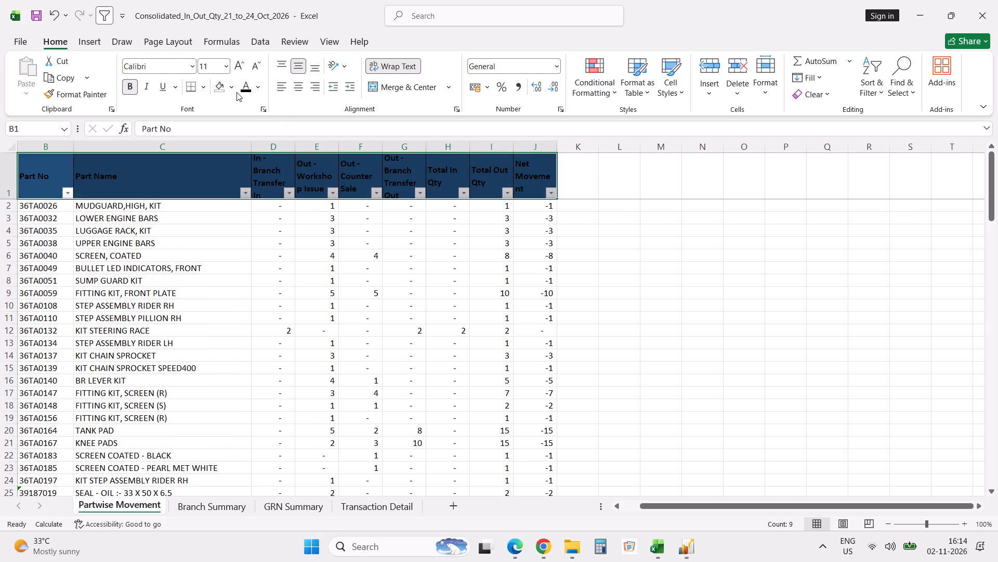
{"action": "left_click", "coordinate": [233, 90]}
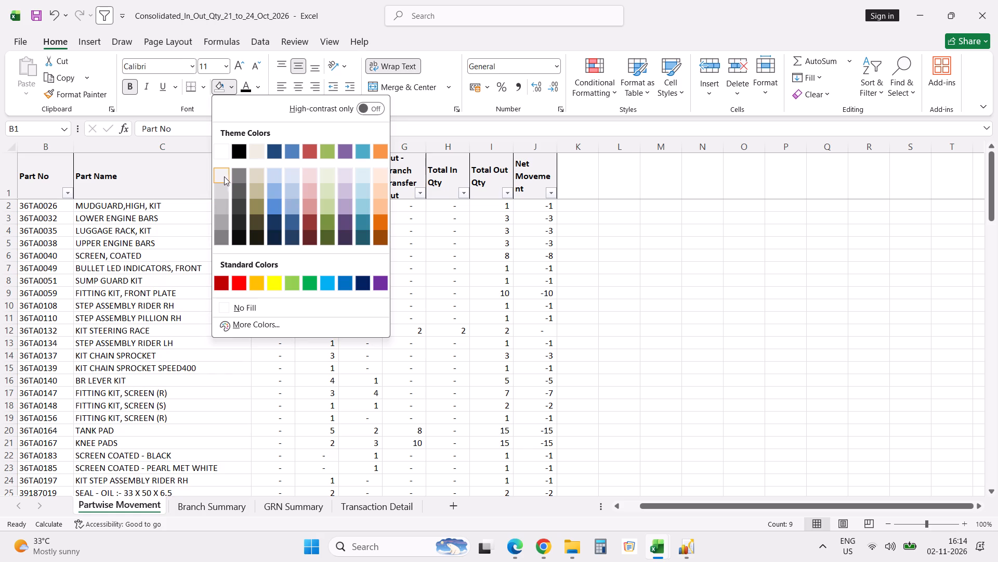
{"action": "left_click", "coordinate": [222, 175]}
{"action": "left_click", "coordinate": [303, 273]}
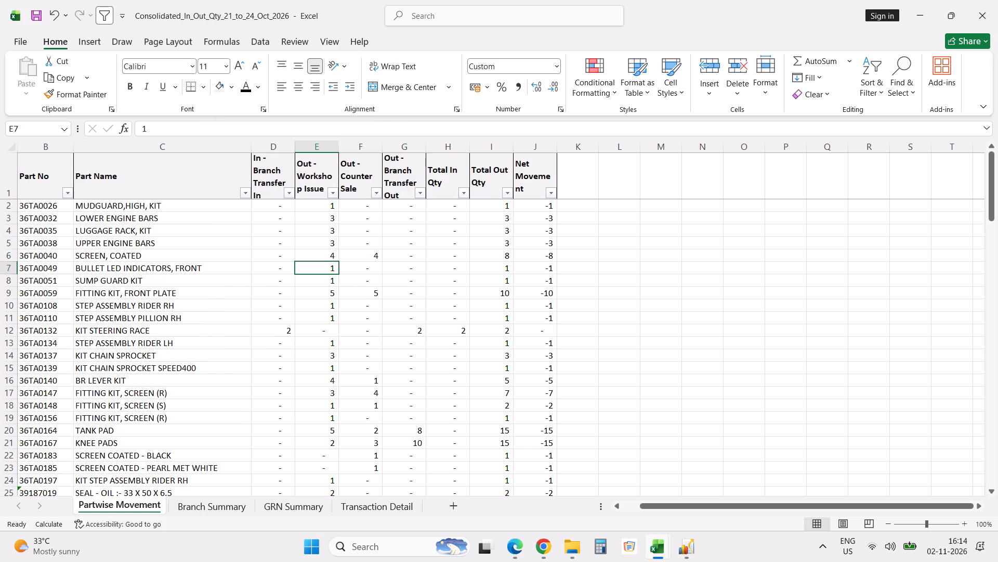
Examine the in, out and net movement quantities part by part down the Partwise Movement sheet.
{"action": "scroll", "coordinate": [303, 273], "scroll_direction": "down", "scroll_amount": 2}
{"action": "scroll", "coordinate": [303, 273], "scroll_direction": "up", "scroll_amount": 9}
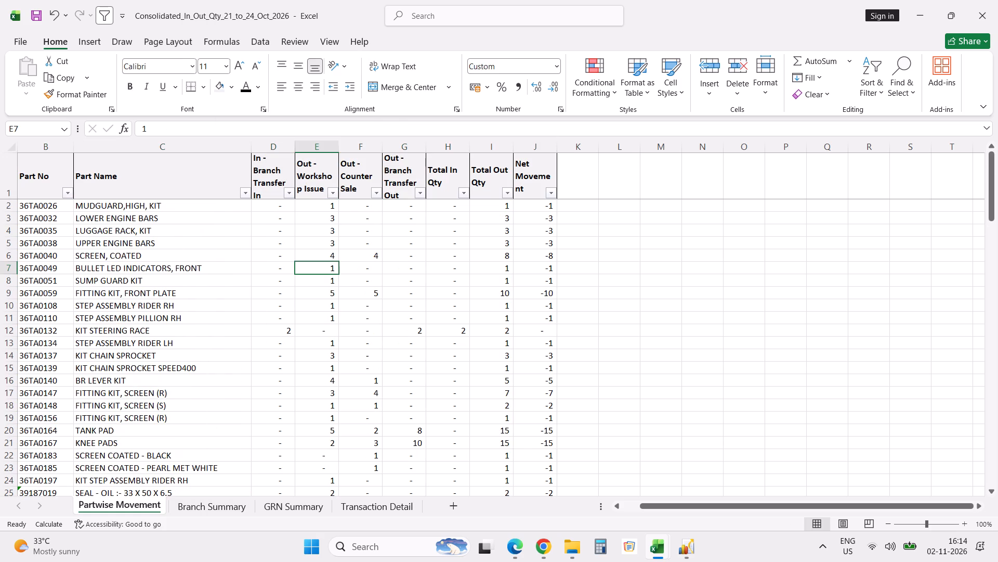
{"action": "scroll", "coordinate": [303, 273], "scroll_direction": "down", "scroll_amount": 14}
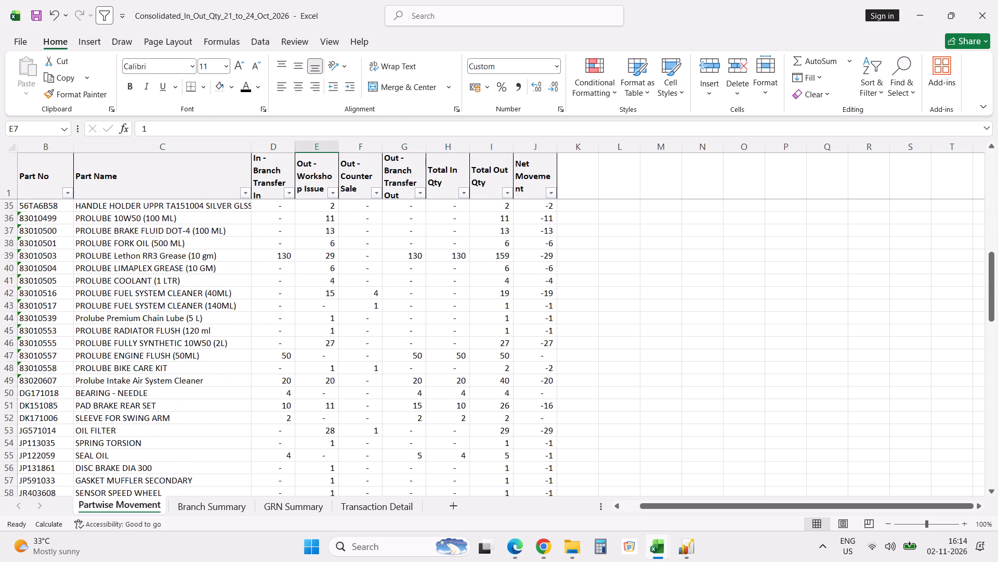
{"action": "scroll", "coordinate": [303, 273], "scroll_direction": "down", "scroll_amount": 1}
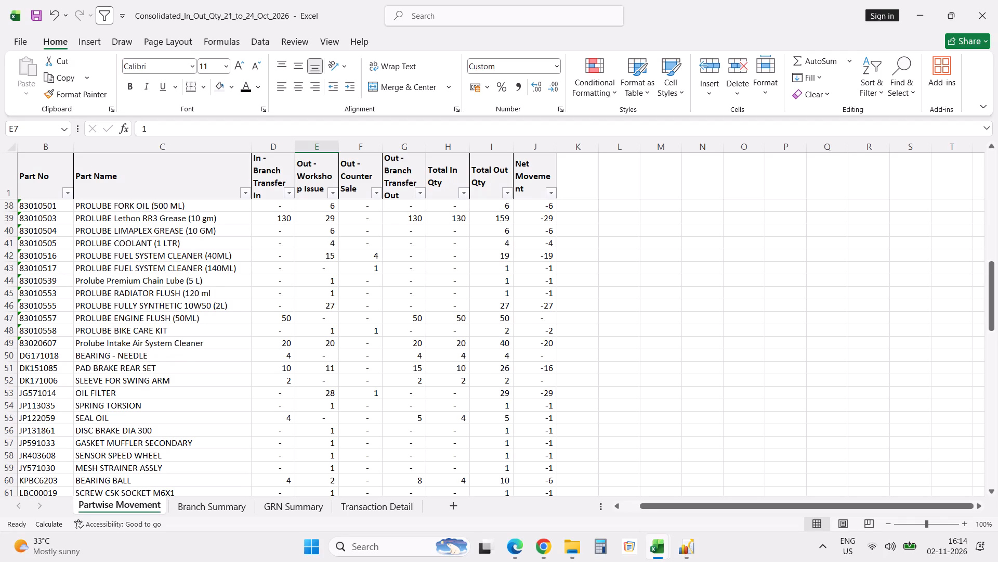
Switch to File Explorer and open the Part Stock Transfer Statement-21 to 24 Oct 2026 workbook from the Navi Mumbai folder.
{"action": "left_click", "coordinate": [584, 547]}
{"action": "left_click", "coordinate": [771, 446]}
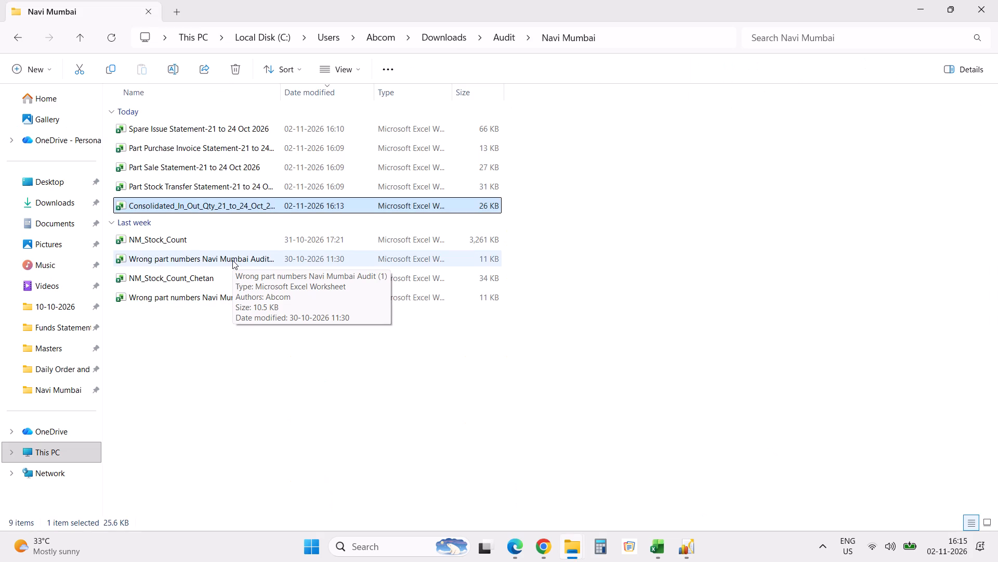
{"action": "double_click", "coordinate": [213, 187]}
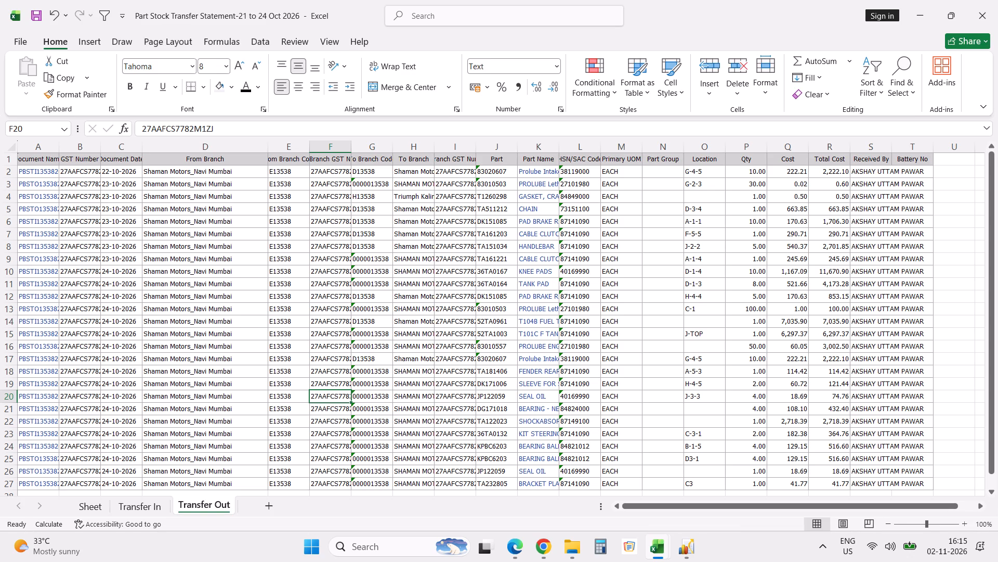
Copy part number 83010503 from the Partwise Movement sheet and search for its entries on the stock transfer workbook's Transfer Out sheet.
{"action": "key", "text": "alt+Tab"}
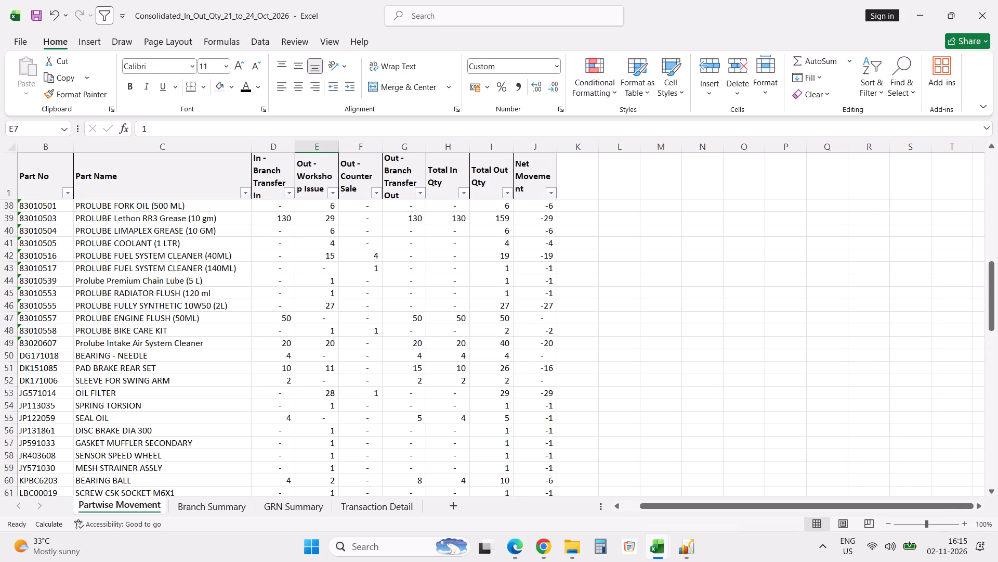
{"action": "left_click", "coordinate": [55, 220]}
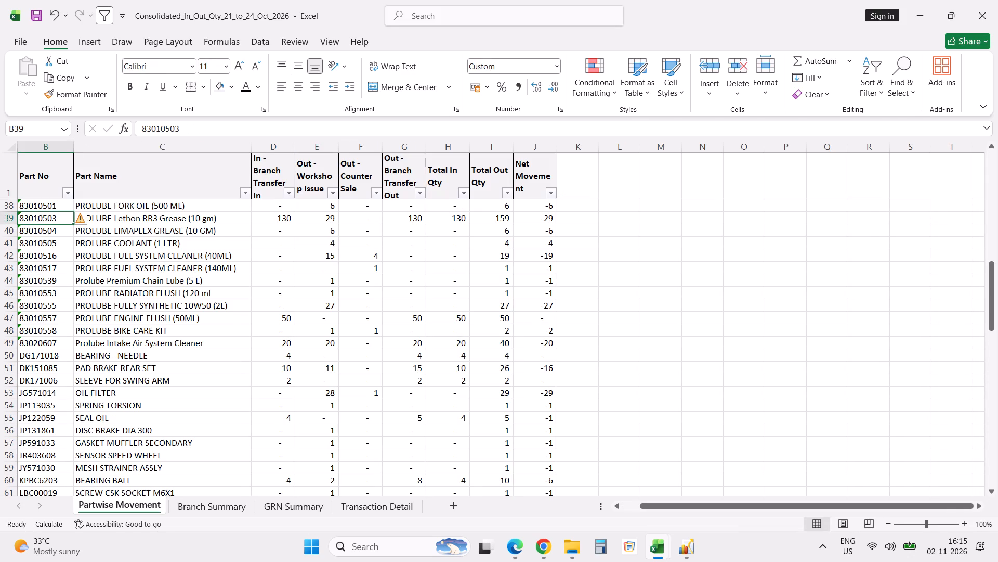
{"action": "key", "text": "ctrl+c"}
{"action": "key", "text": "alt+Tab"}
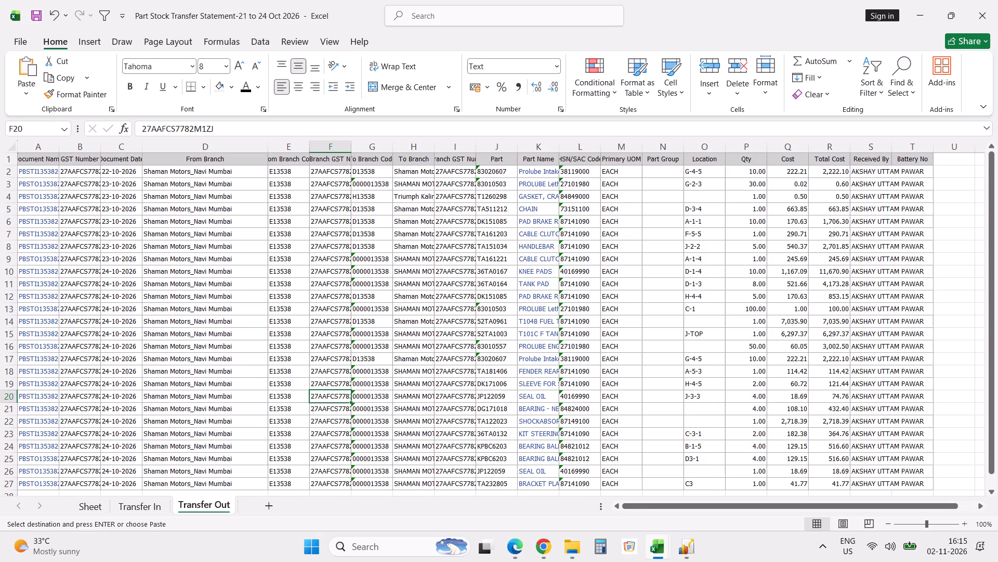
{"action": "key", "text": "ctrl+f"}
{"action": "key", "text": "ctrl+v"}
{"action": "key", "text": "Return"}
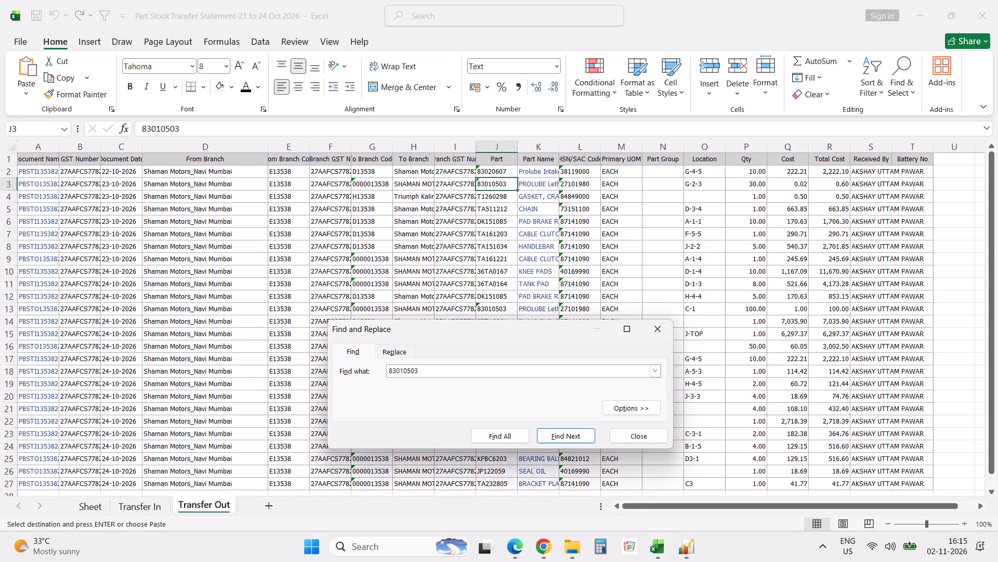
{"action": "key", "text": "Return"}
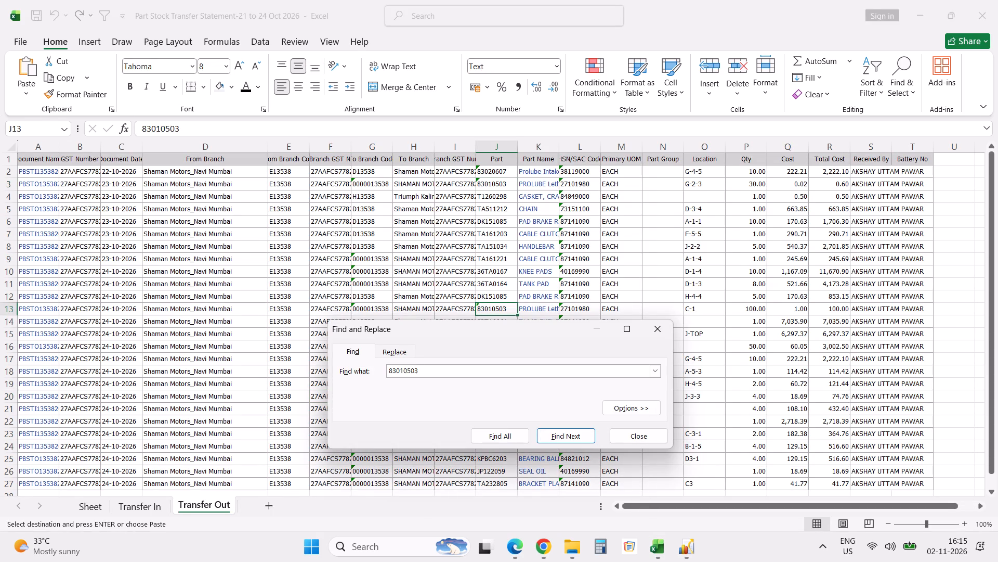
{"action": "key", "text": "Return"}
{"action": "key", "text": "Return"}
{"action": "key", "text": "Escape"}
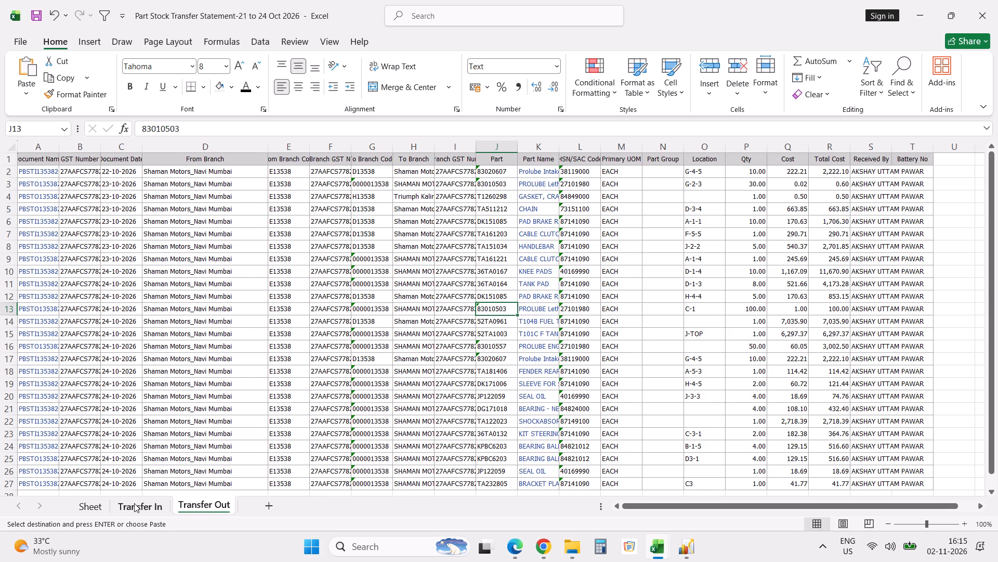
Search the Transfer In sheet for every entry of part number 83010503.
{"action": "left_click", "coordinate": [135, 505]}
{"action": "key", "text": "ctrl+f"}
{"action": "key", "text": "Return"}
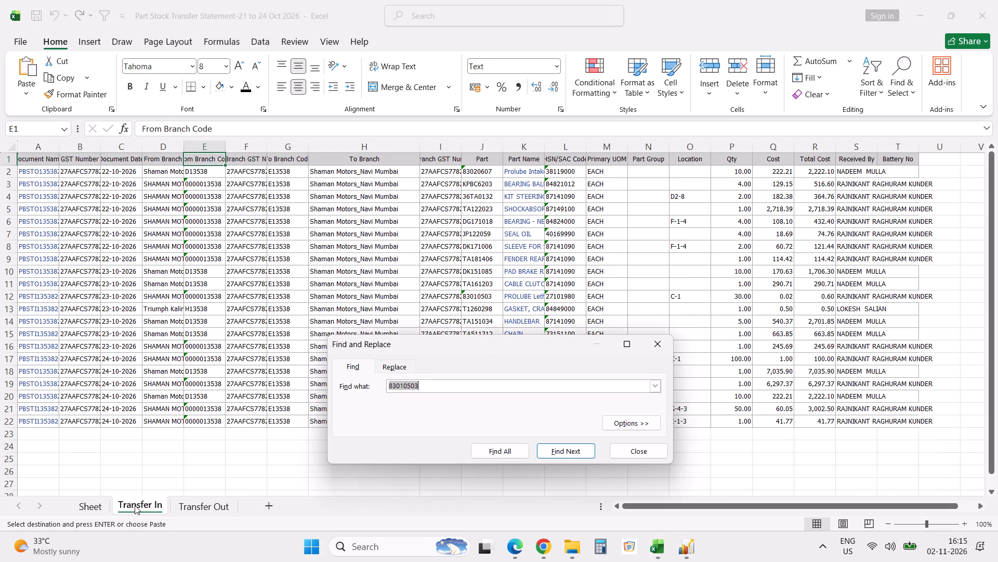
{"action": "key", "text": "Return"}
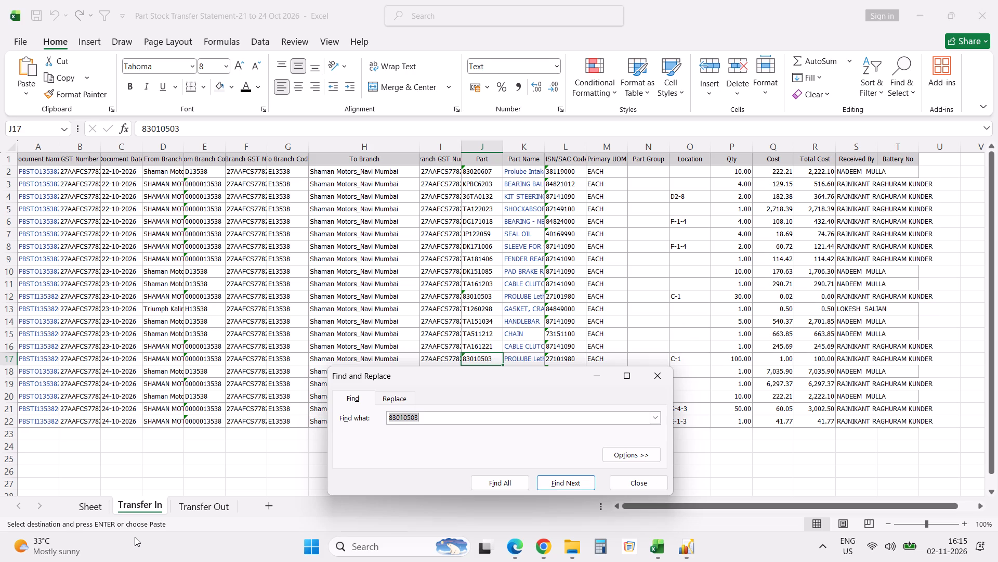
{"action": "key", "text": "Return"}
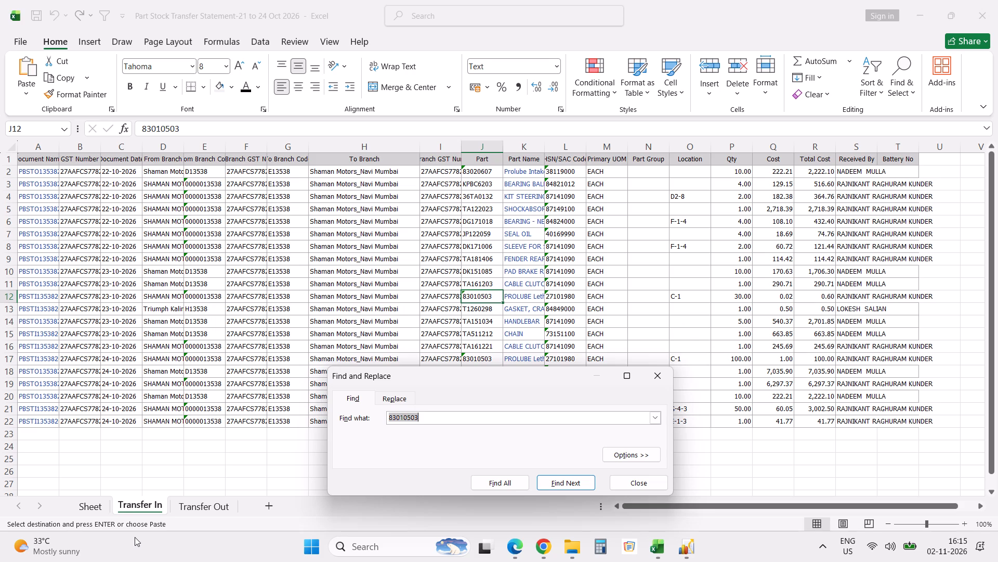
{"action": "key", "text": "Return"}
{"action": "key", "text": "Escape"}
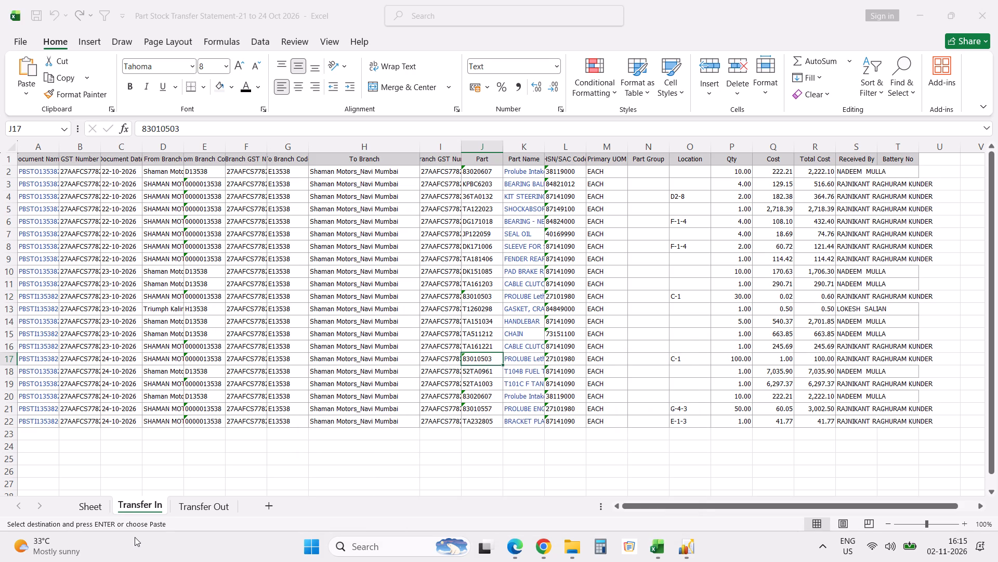
Search Transfer Out again for part 83010503, and check the part's quantities across its row on the Partwise Movement sheet.
{"action": "left_click", "coordinate": [204, 507]}
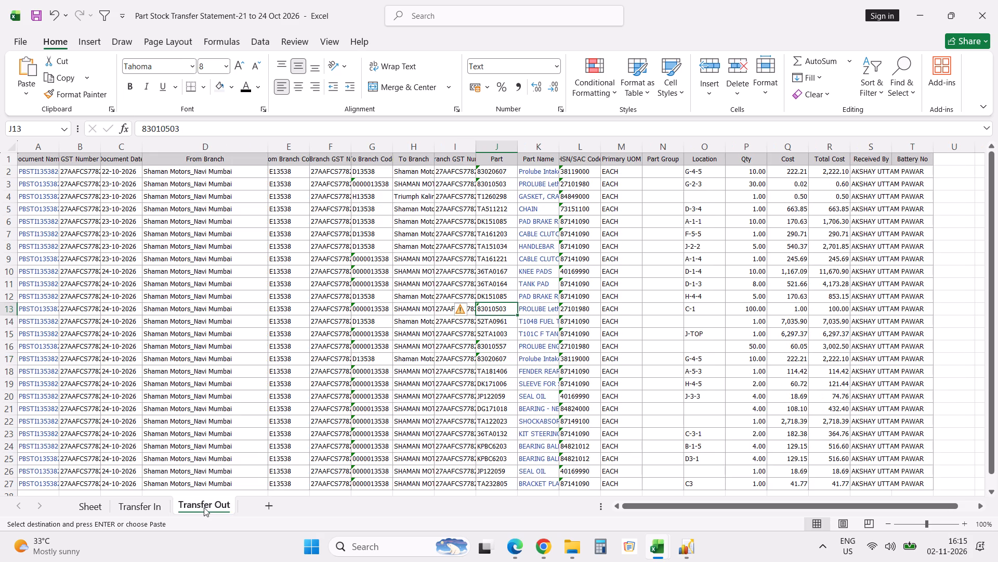
{"action": "key", "text": "ctrl+f"}
{"action": "key", "text": "Return"}
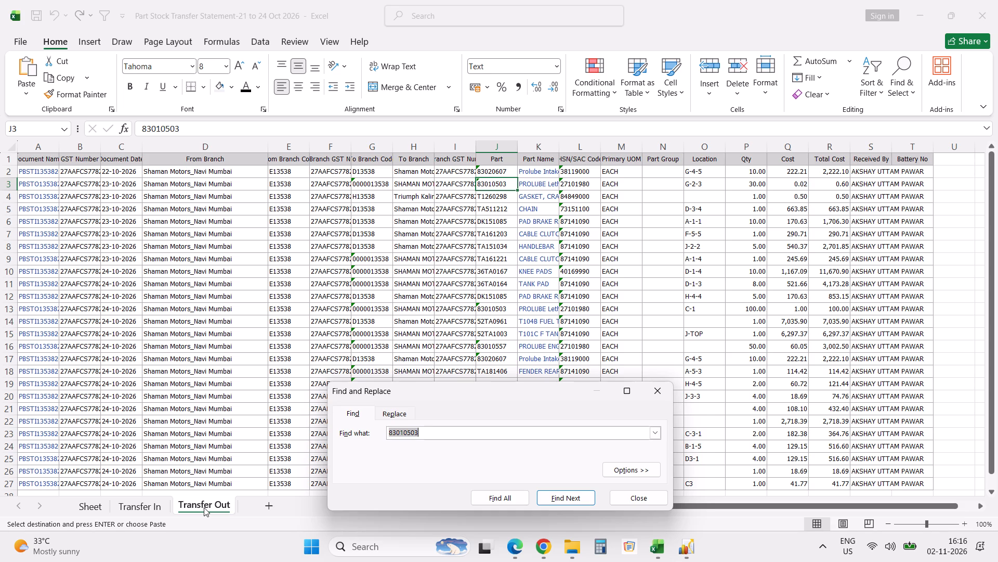
{"action": "key", "text": "Escape"}
{"action": "key", "text": "alt+Tab"}
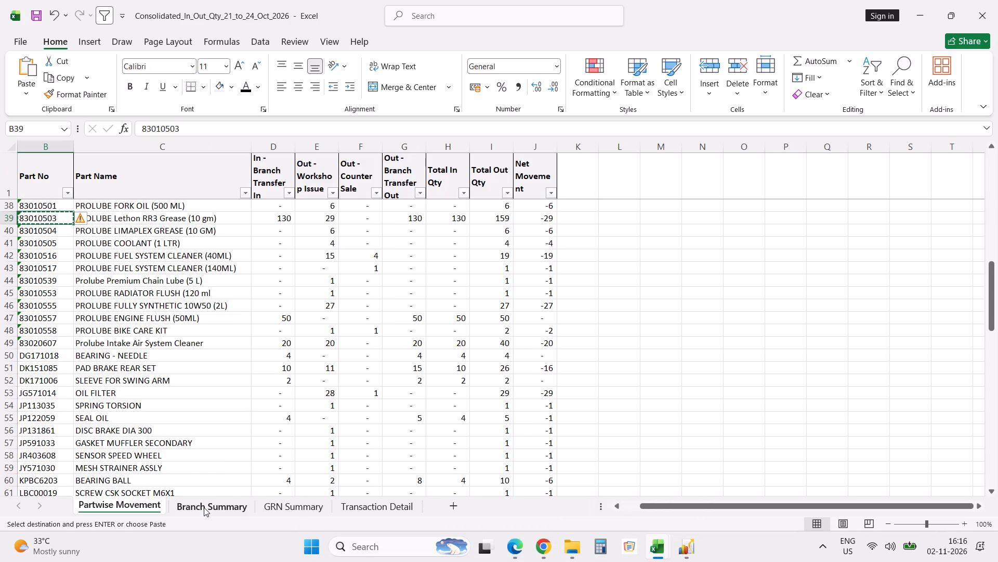
{"action": "key", "text": "Tab"}
{"action": "key", "text": "Tab"}
{"action": "key", "text": "Tab"}
{"action": "key", "text": "Tab"}
{"action": "key", "text": "Tab"}
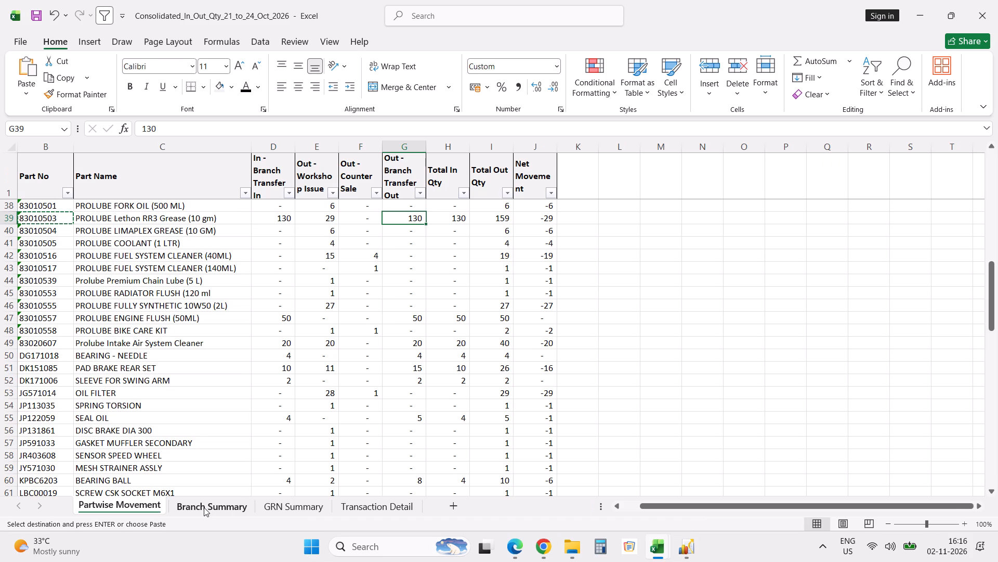
{"action": "key", "text": "Tab"}
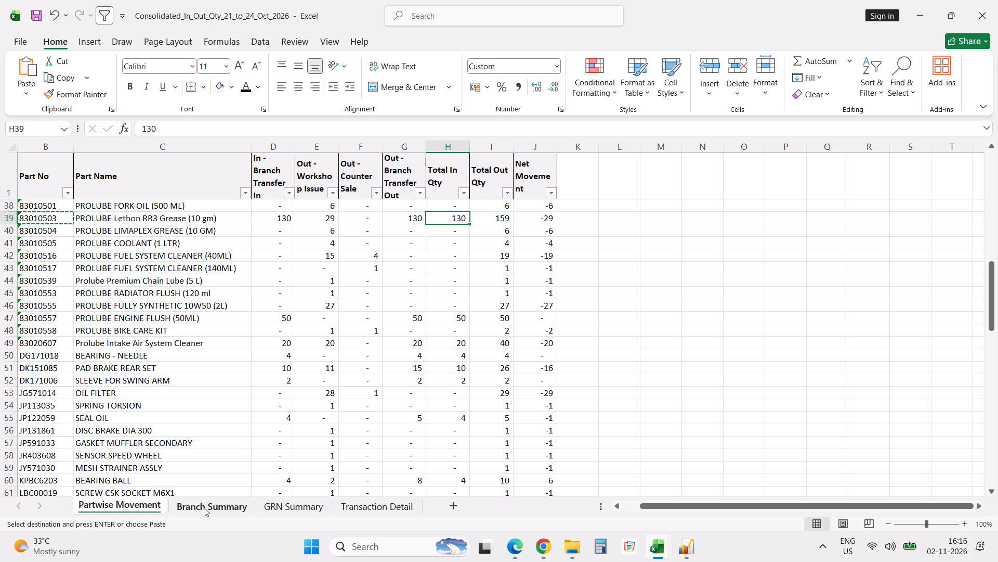
Check the receiving and sending branches of the 83010503 entries on the Transfer Out and Transfer In sheets.
{"action": "key", "text": "alt+Tab"}
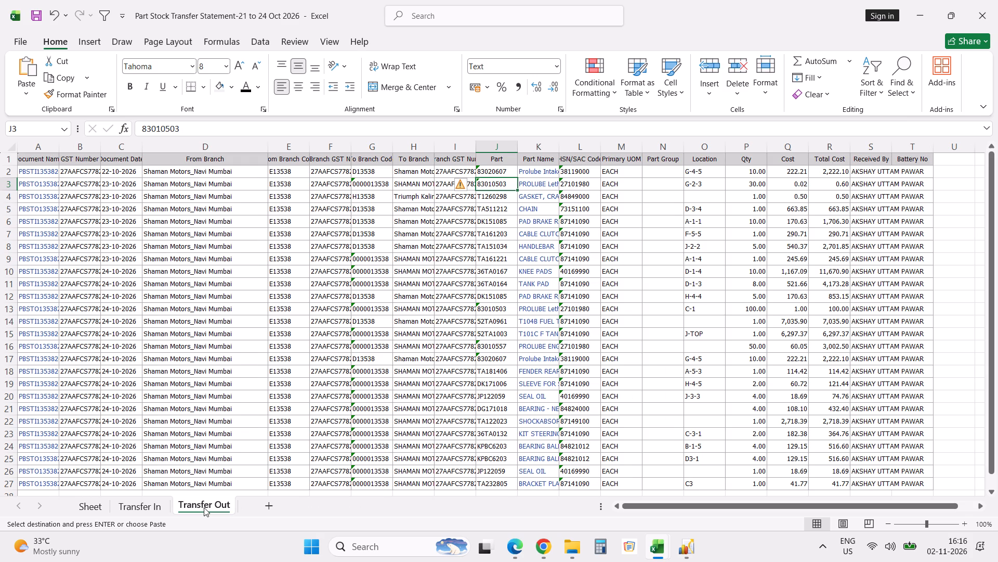
{"action": "key", "text": "Left"}
{"action": "key", "text": "Left"}
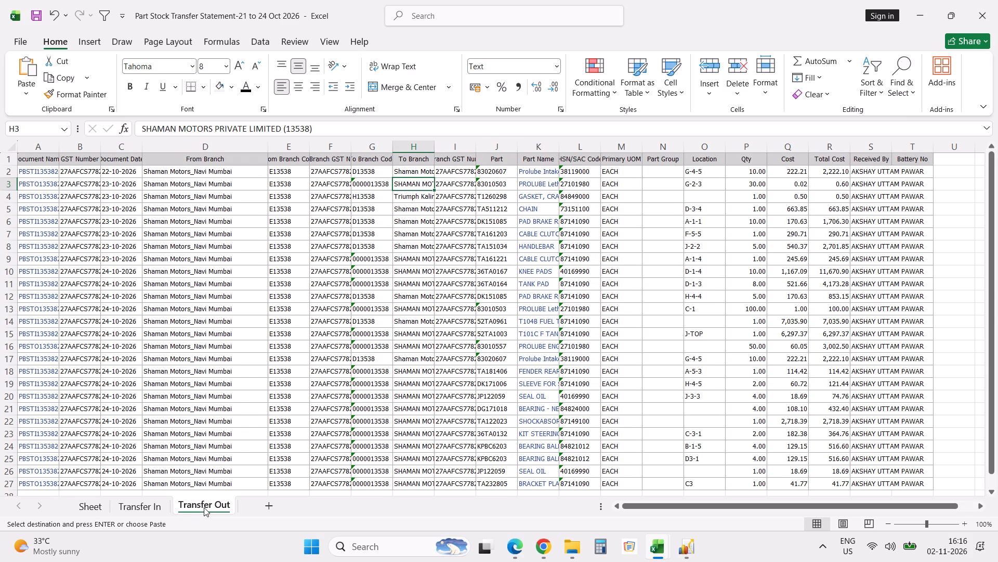
{"action": "left_click", "coordinate": [153, 510]}
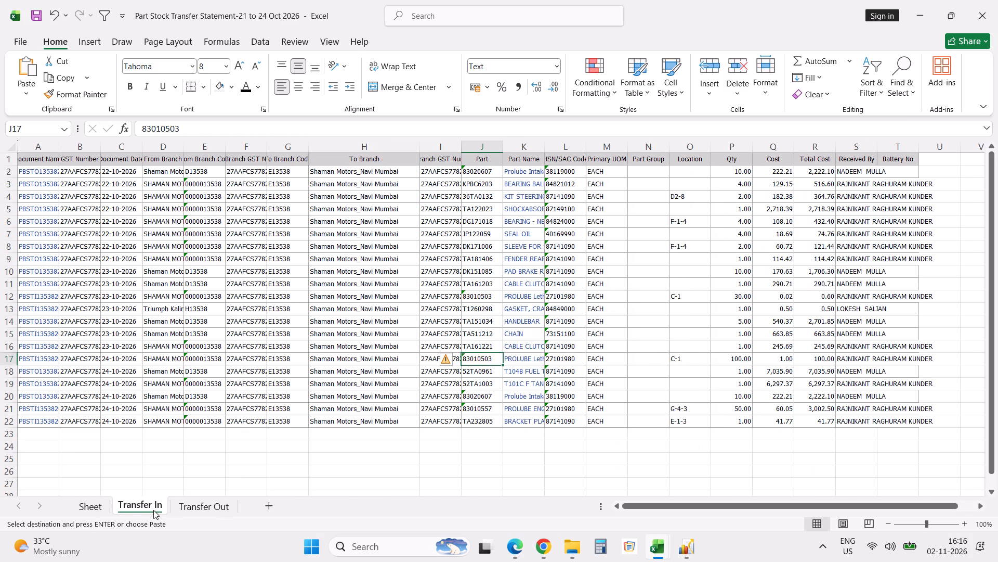
{"action": "left_click", "coordinate": [171, 361]}
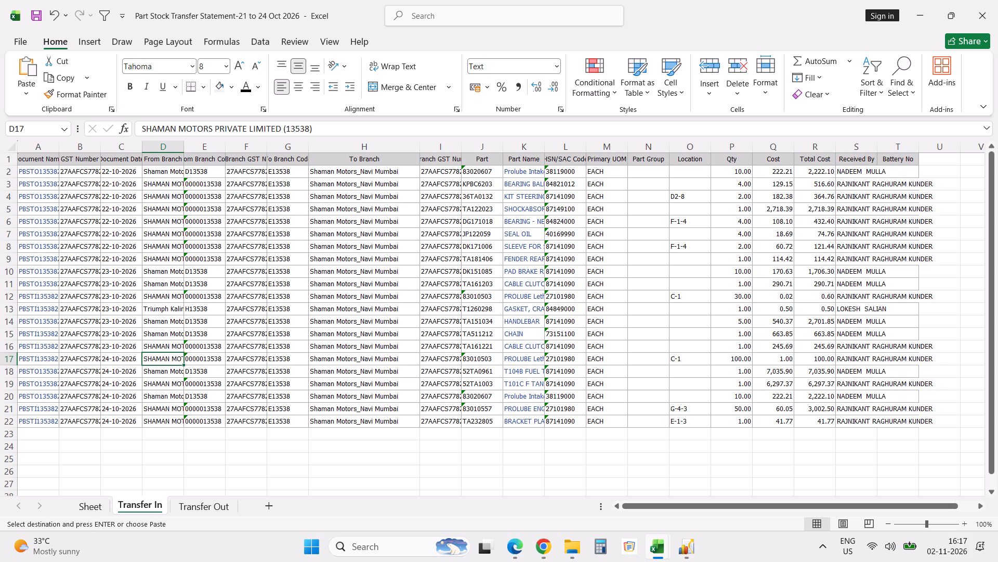
{"action": "left_click", "coordinate": [205, 505]}
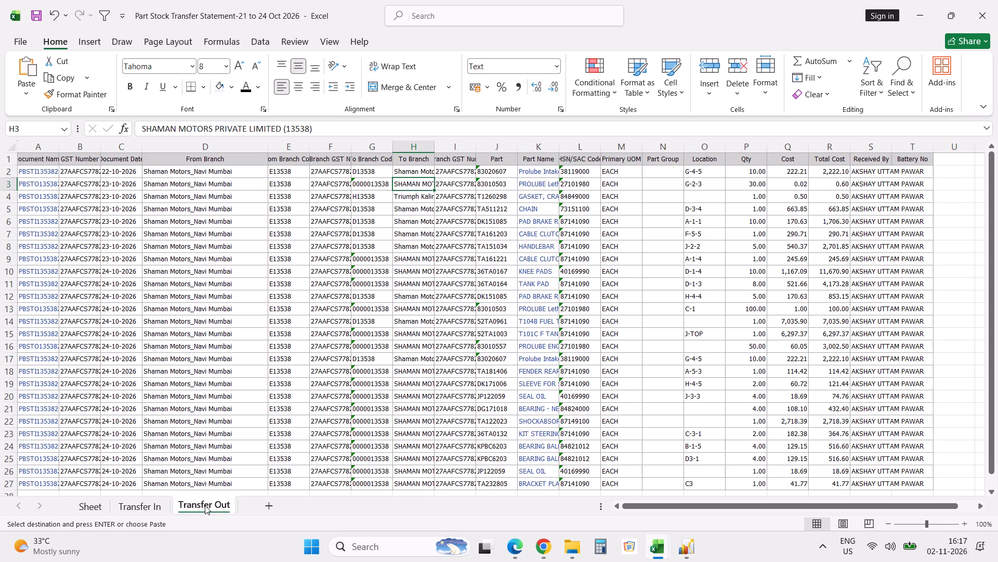
{"action": "key", "text": "ctrl+f"}
{"action": "key", "text": "Return"}
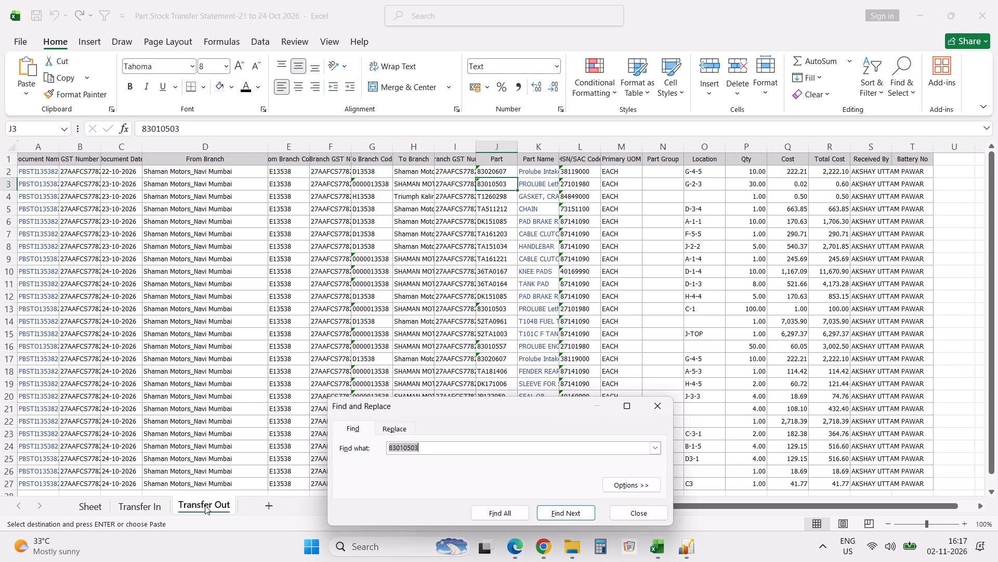
{"action": "key", "text": "Return"}
{"action": "key", "text": "Escape"}
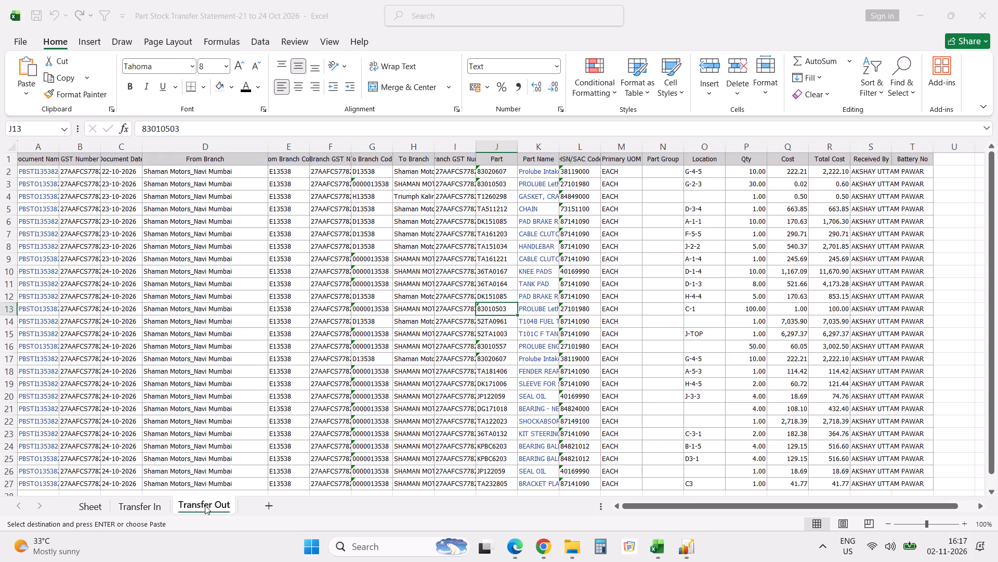
{"action": "key", "text": "Left"}
{"action": "key", "text": "Left"}
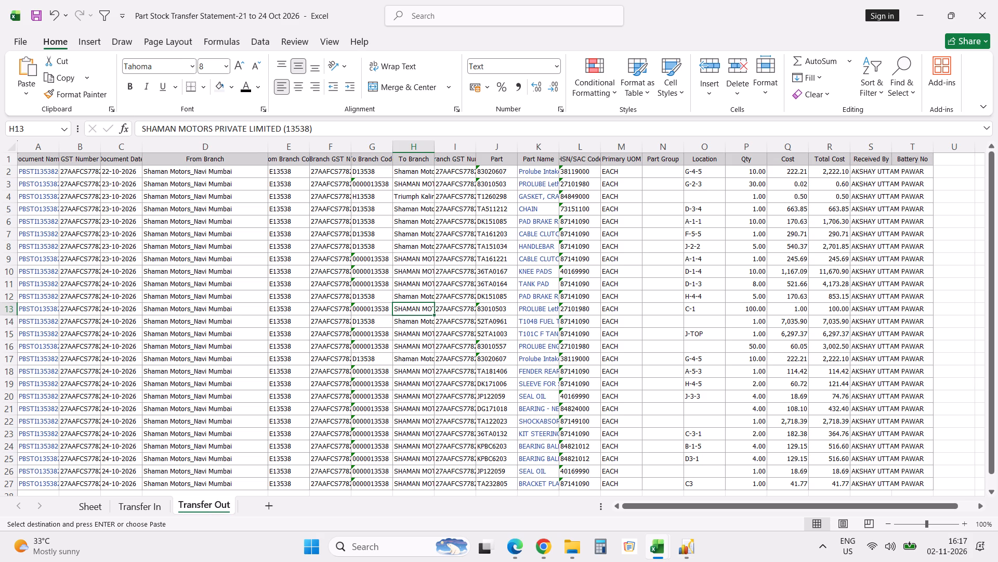
Widen the Document Name column on the Transfer Out sheet to fit the full document numbers.
{"action": "left_click_drag", "start_coordinate": [60, 149], "coordinate": [90, 150]}
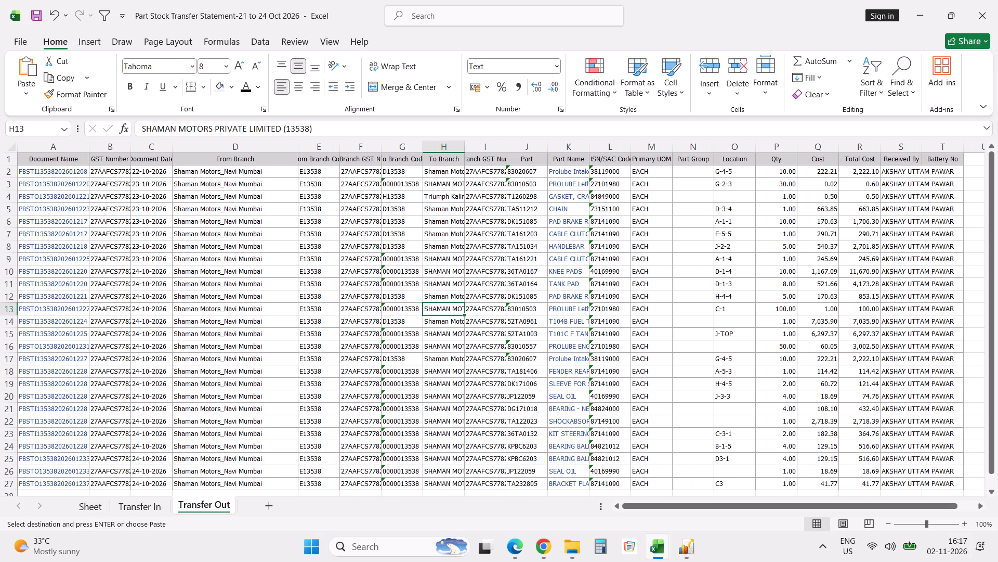
Switch to Excellon, search its modules for "ledg" and open the Part Ledger report.
{"action": "left_click", "coordinate": [687, 546]}
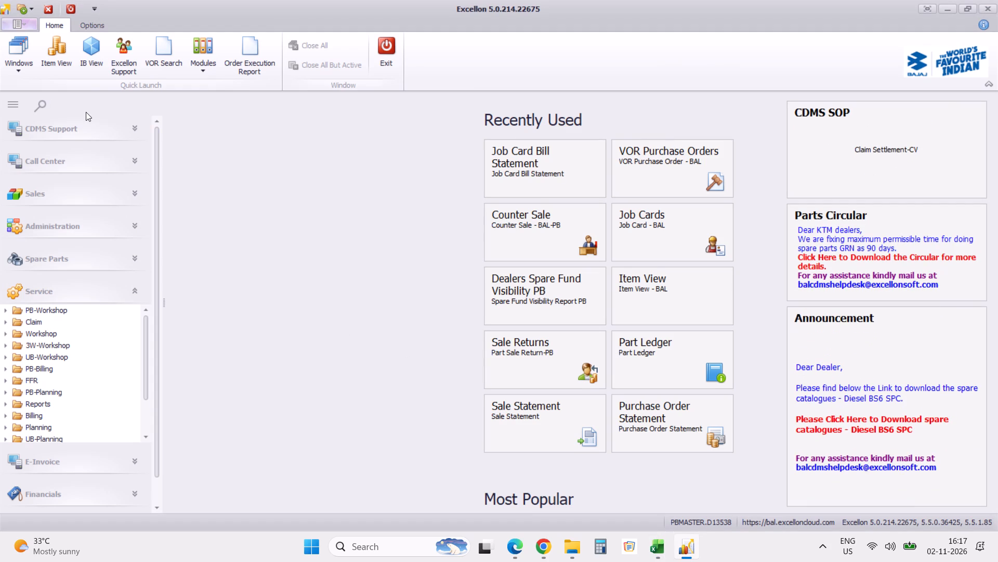
{"action": "type", "text": "ledg"}
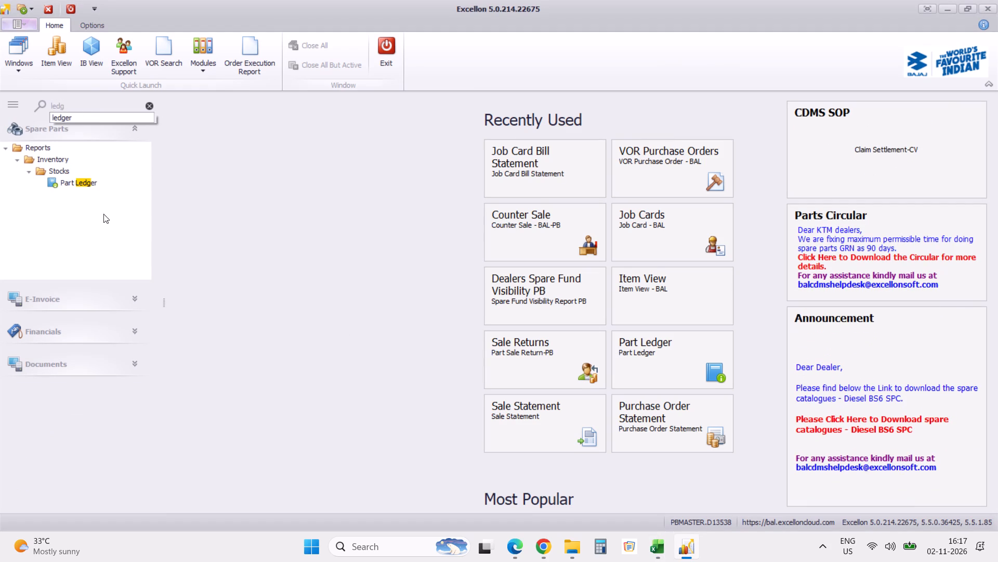
{"action": "left_click", "coordinate": [87, 182]}
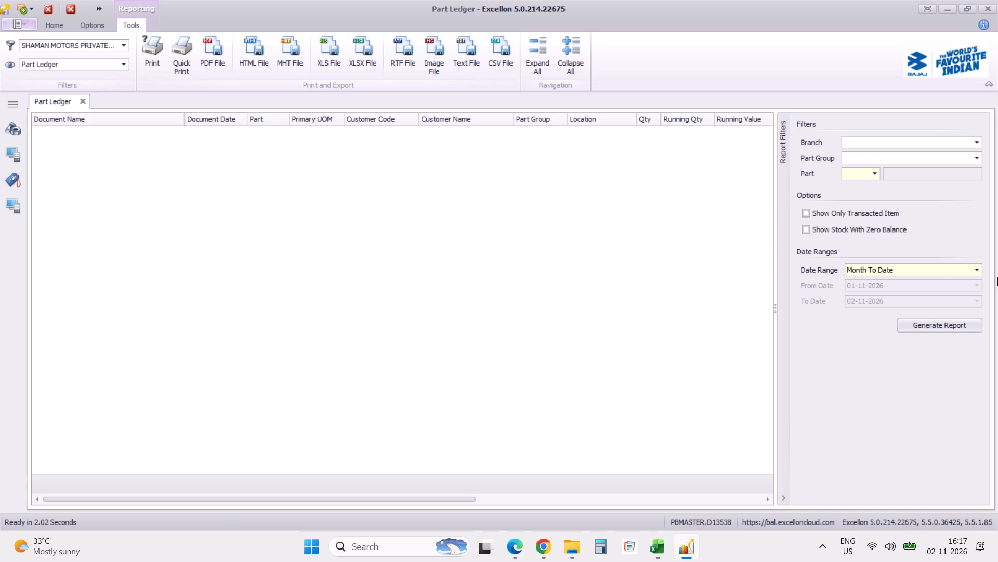
Set the Part Ledger's date range to Custom, from 24-10-2026 to 24-10-2026.
{"action": "left_click", "coordinate": [978, 269]}
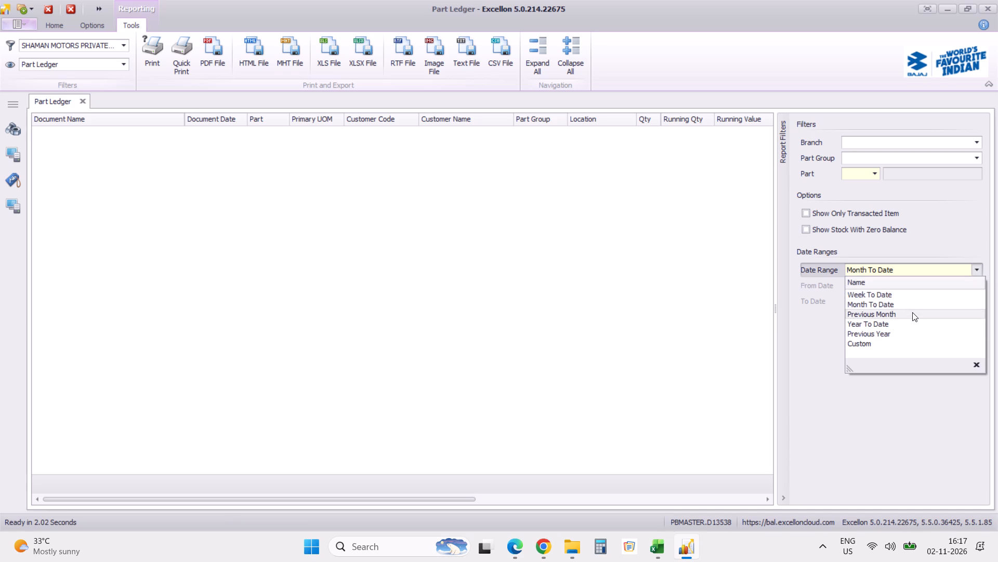
{"action": "left_click", "coordinate": [895, 343]}
{"action": "key", "text": "Tab"}
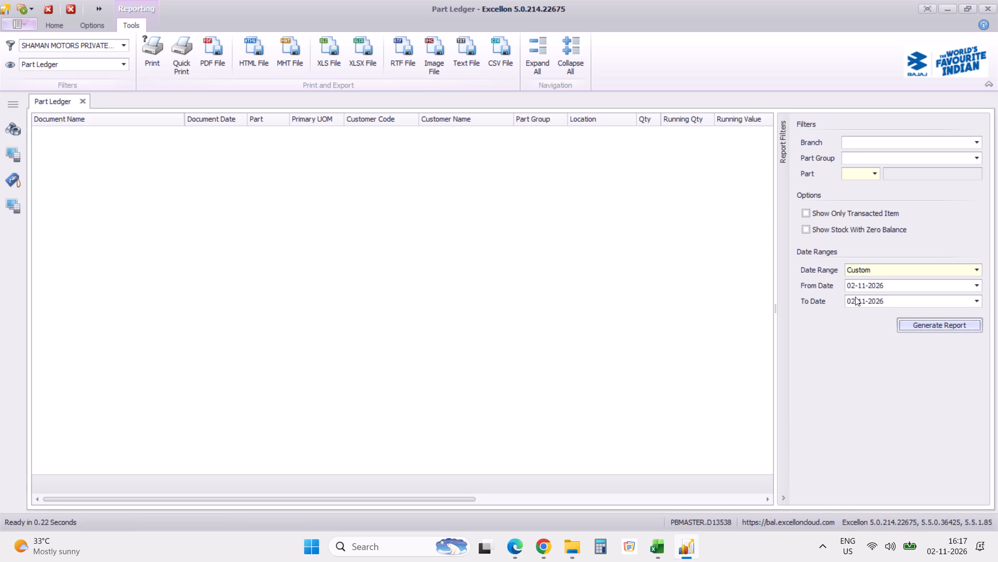
{"action": "left_click", "coordinate": [849, 285]}
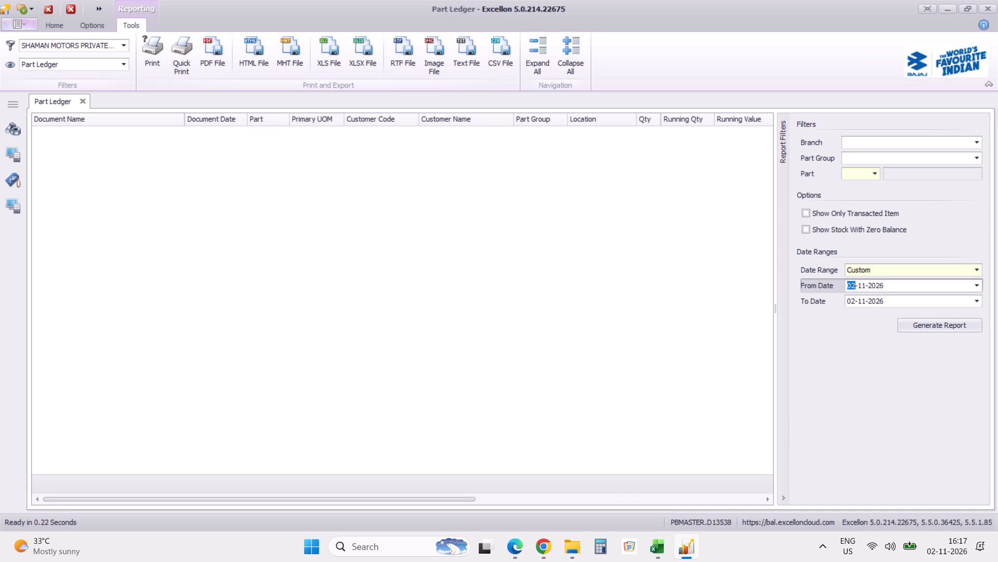
{"action": "type", "text": "24"}
{"action": "key", "text": "Right"}
{"action": "type", "text": "10"}
{"action": "left_click", "coordinate": [850, 303]}
{"action": "type", "text": "24"}
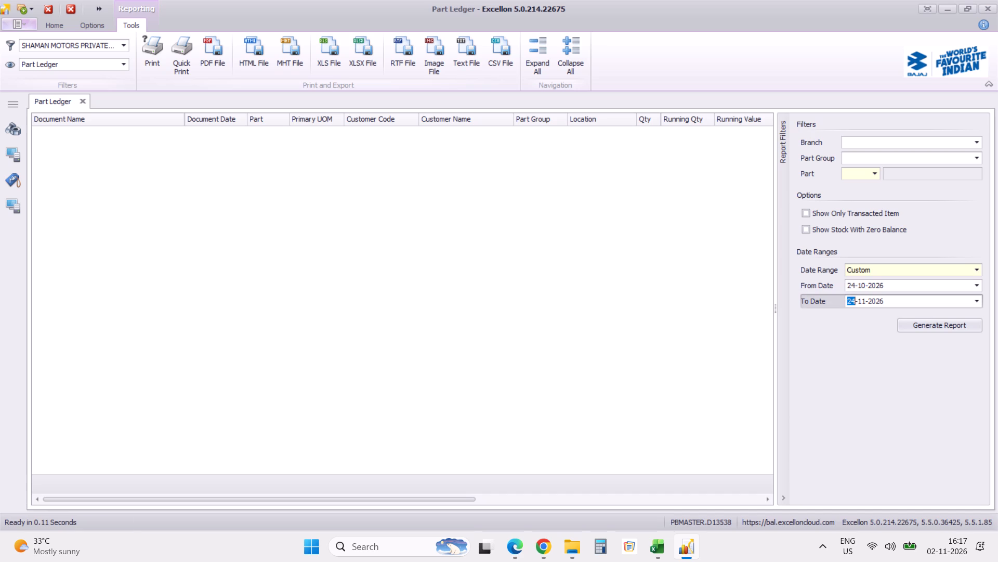
{"action": "key", "text": "Right"}
{"action": "type", "text": "10"}
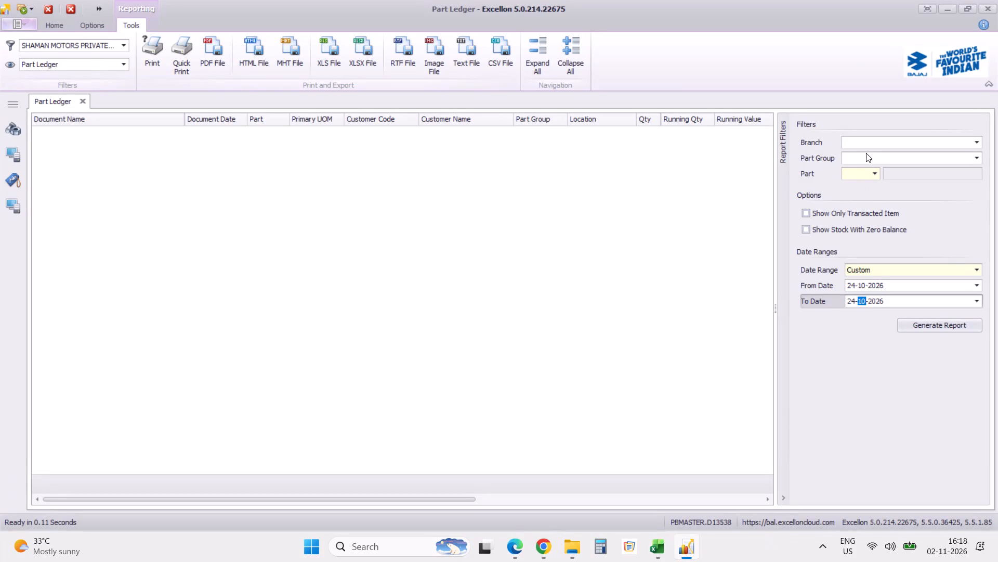
Enter part 83010503 as the part filter and generate the Part Ledger report.
{"action": "left_click", "coordinate": [855, 175]}
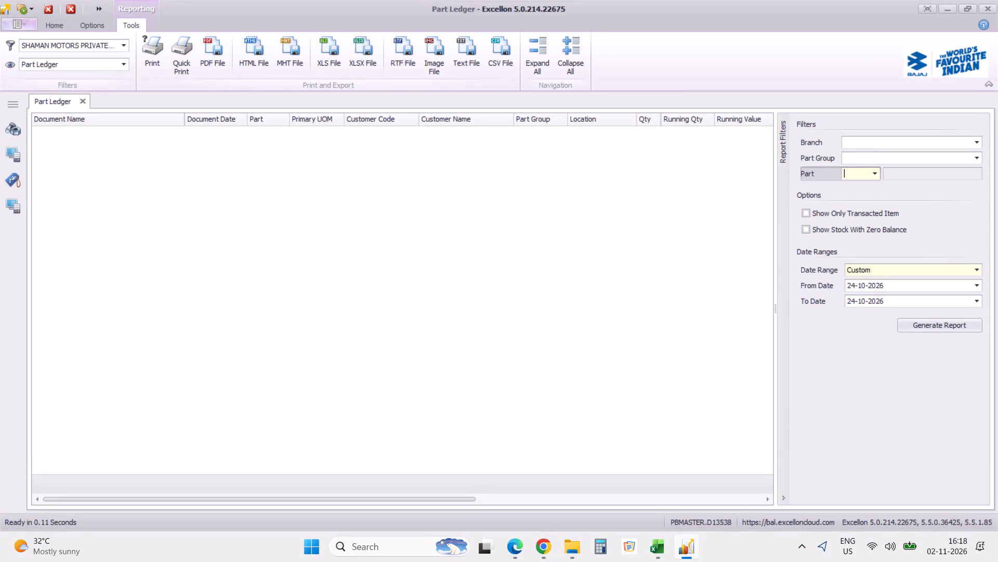
{"action": "key", "text": "ctrl+v"}
{"action": "left_click", "coordinate": [916, 328]}
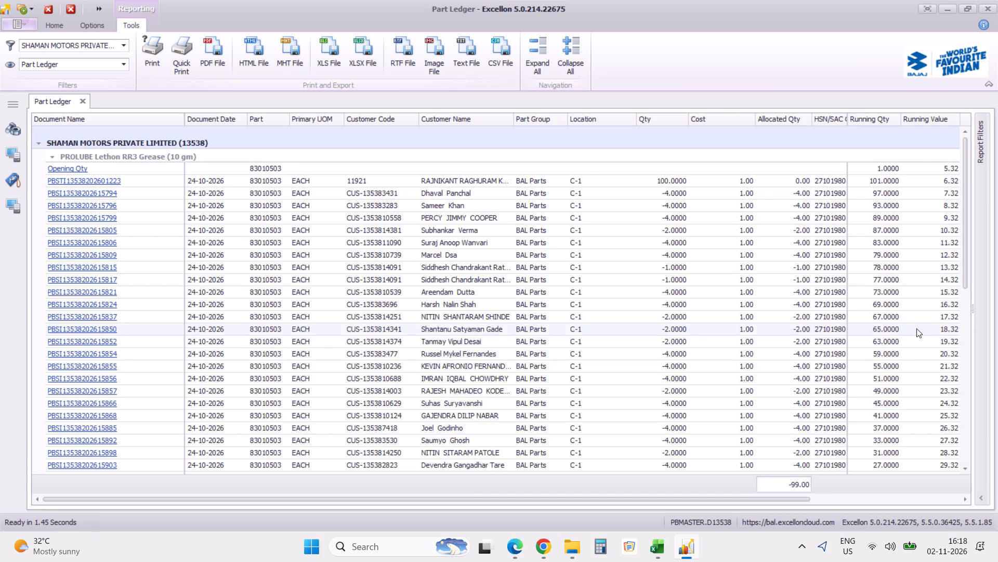
Show the group-by box and remove both grouping levels, company and part description, so the ledger entries form a flat list.
{"action": "right_click", "coordinate": [137, 120]}
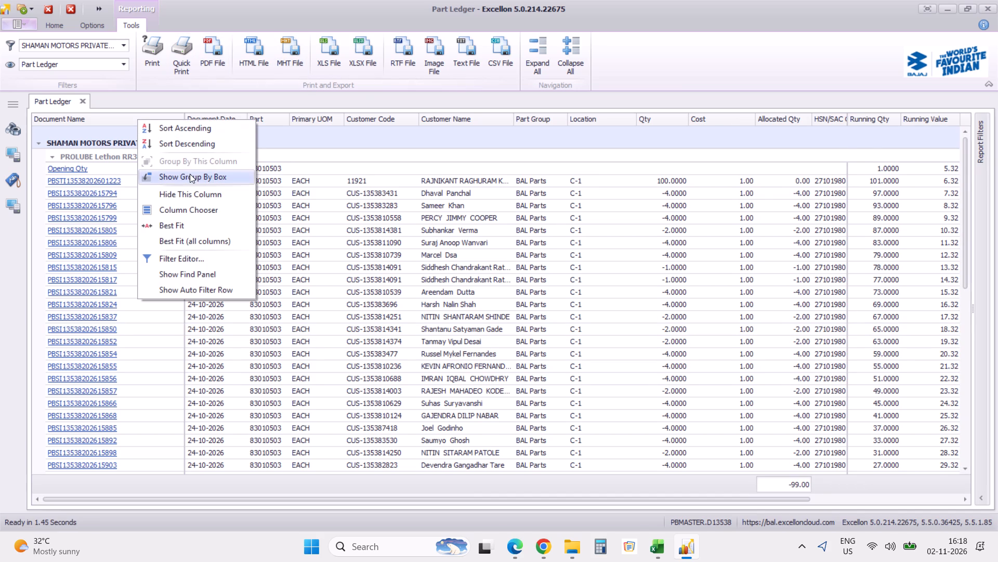
{"action": "left_click", "coordinate": [190, 174]}
{"action": "left_click", "coordinate": [190, 174]}
{"action": "left_click_drag", "start_coordinate": [100, 138], "coordinate": [225, 198]}
{"action": "left_click_drag", "start_coordinate": [61, 127], "coordinate": [286, 192]}
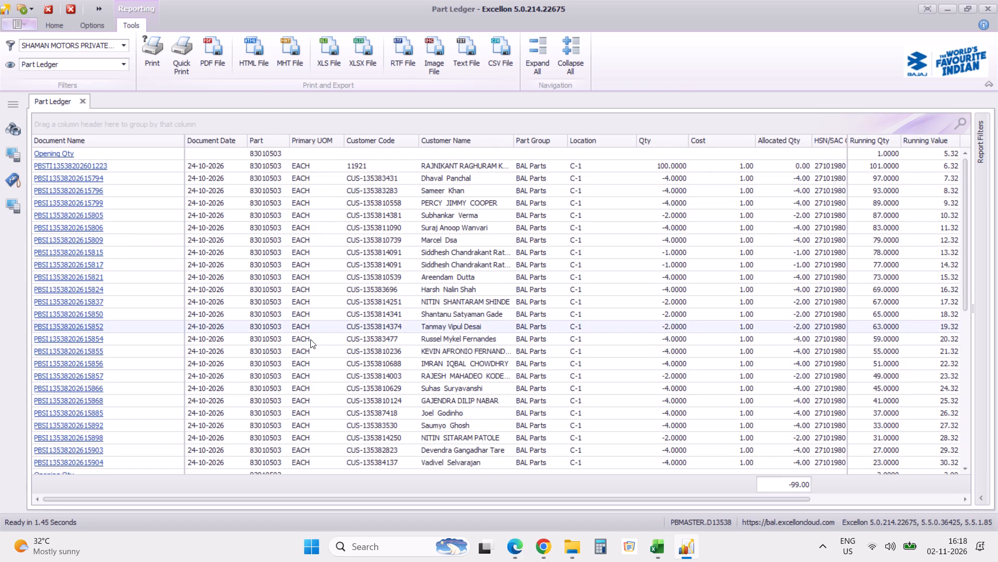
Look through the ungrouped 83010503 ledger entries and sort them by Qty in descending order.
{"action": "scroll", "coordinate": [310, 339], "scroll_direction": "down", "scroll_amount": 20}
{"action": "scroll", "coordinate": [310, 339], "scroll_direction": "down", "scroll_amount": 8}
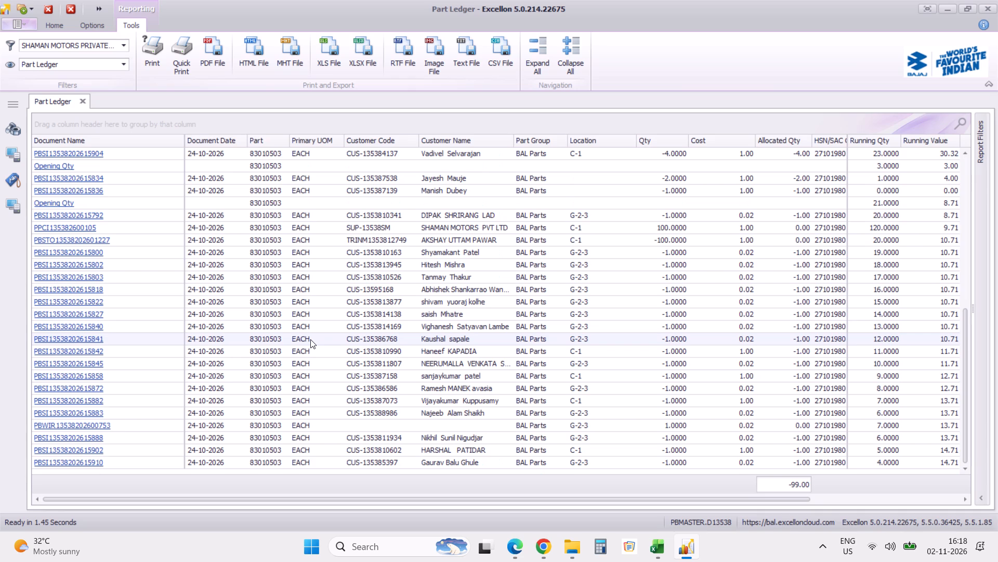
{"action": "scroll", "coordinate": [310, 339], "scroll_direction": "down", "scroll_amount": 18}
{"action": "scroll", "coordinate": [310, 339], "scroll_direction": "up", "scroll_amount": 20}
{"action": "scroll", "coordinate": [310, 339], "scroll_direction": "up", "scroll_amount": 15}
{"action": "scroll", "coordinate": [310, 339], "scroll_direction": "down", "scroll_amount": 14}
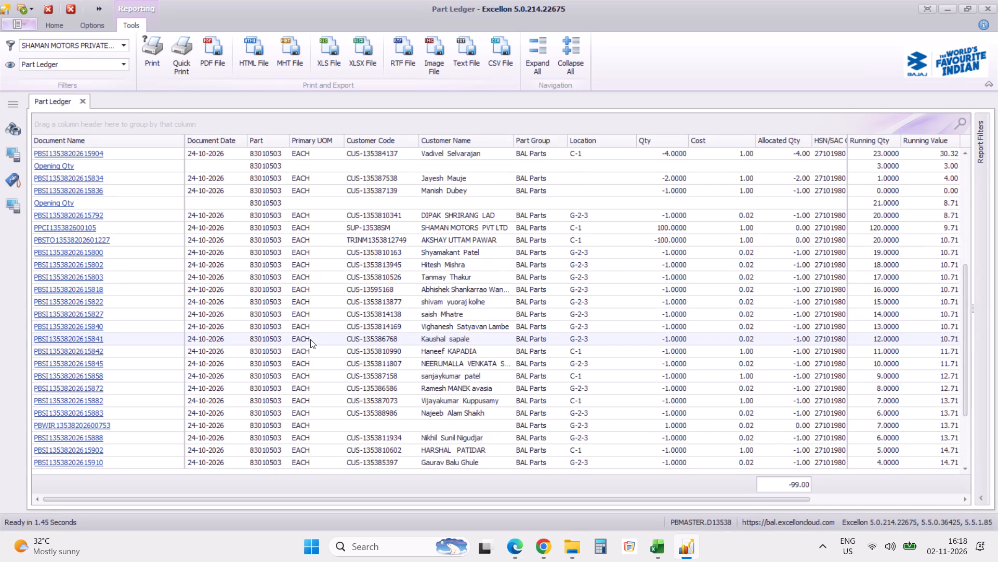
{"action": "scroll", "coordinate": [310, 339], "scroll_direction": "up", "scroll_amount": 20}
{"action": "scroll", "coordinate": [310, 339], "scroll_direction": "up", "scroll_amount": 10}
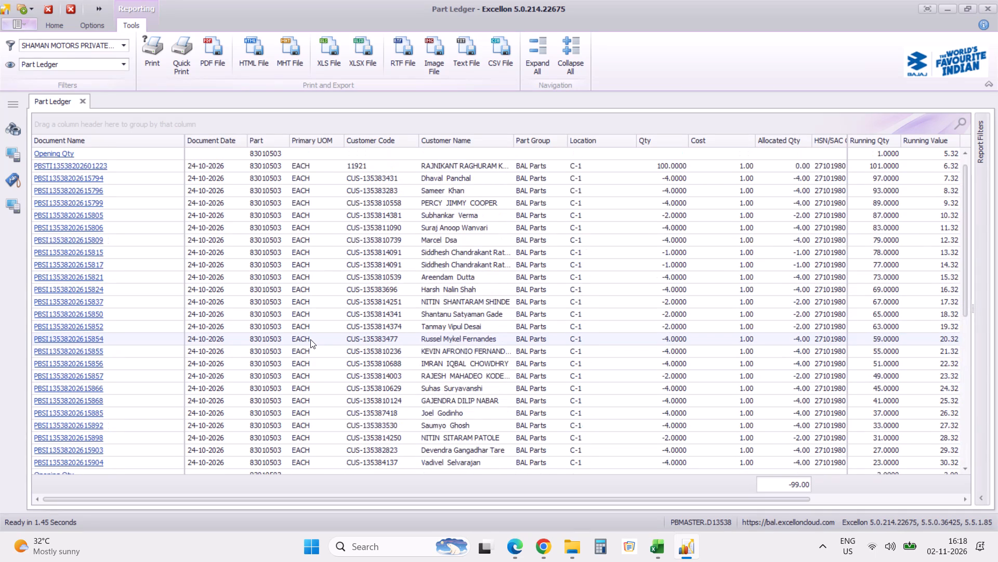
{"action": "scroll", "coordinate": [310, 339], "scroll_direction": "up", "scroll_amount": 13}
{"action": "left_click", "coordinate": [665, 140]}
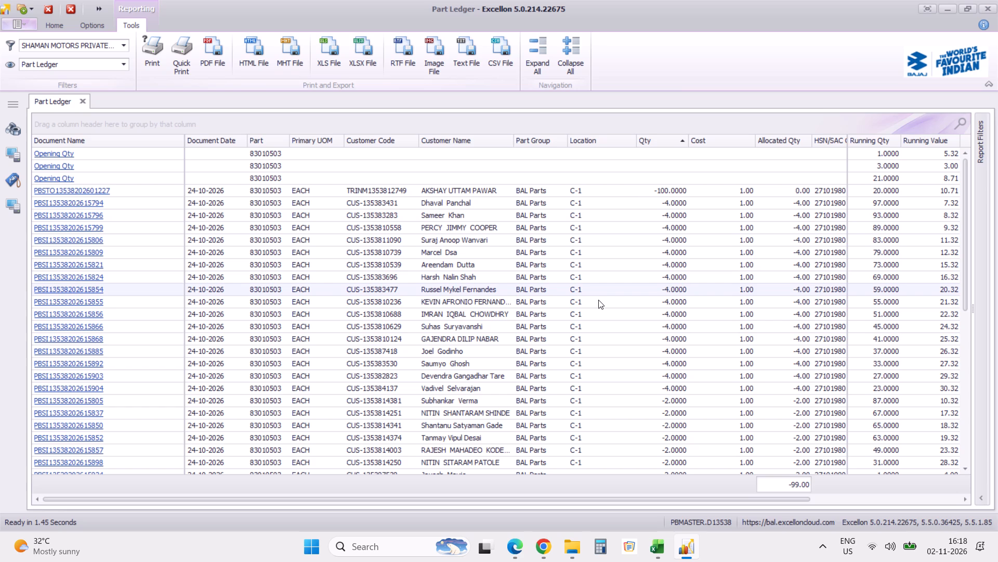
{"action": "left_click", "coordinate": [675, 143]}
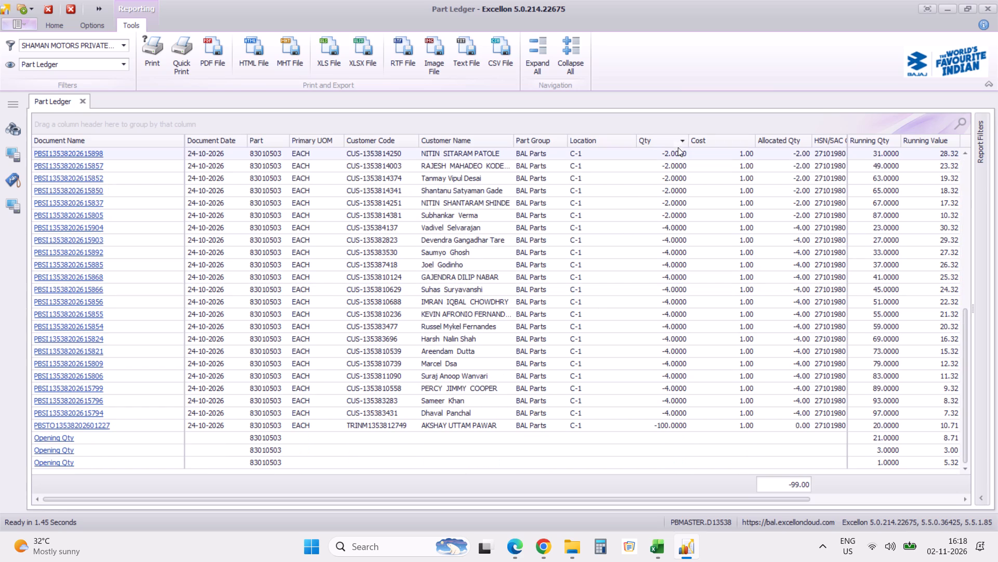
Filter the ledger's Qty column to the values -100.0000 and 100.0000, and check the matching entries across their columns.
{"action": "left_click", "coordinate": [685, 140]}
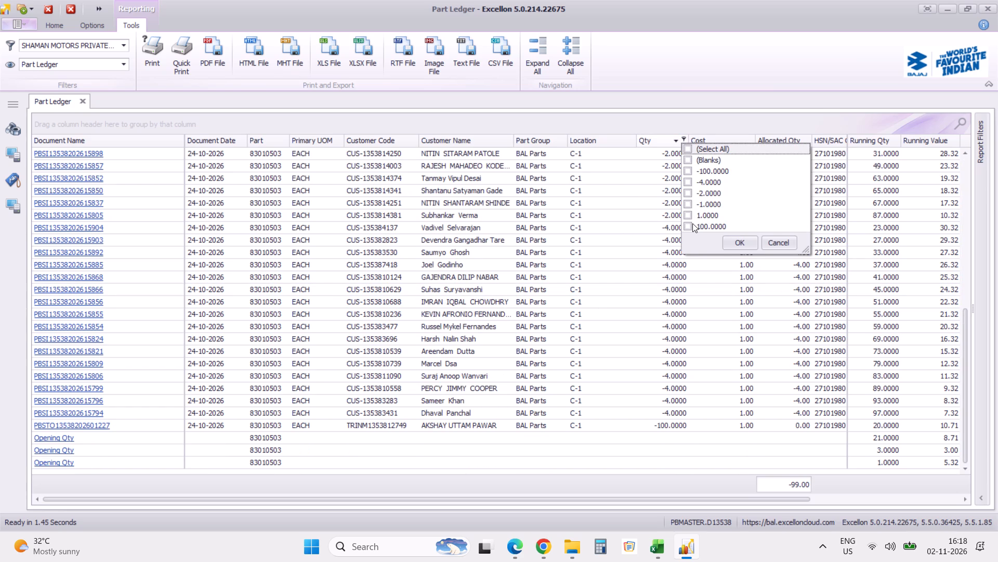
{"action": "left_click", "coordinate": [690, 224]}
{"action": "left_click", "coordinate": [689, 172]}
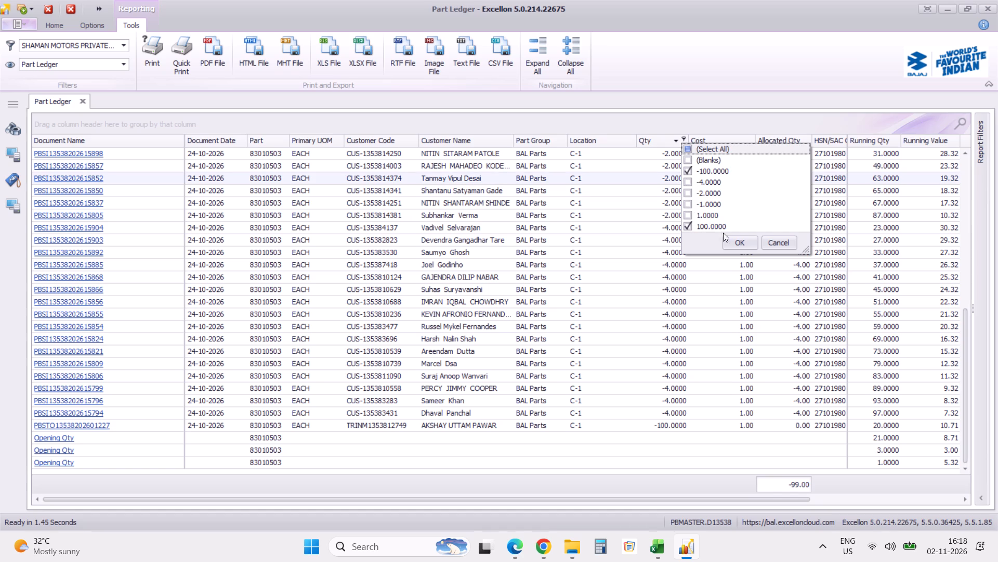
{"action": "left_click", "coordinate": [732, 245]}
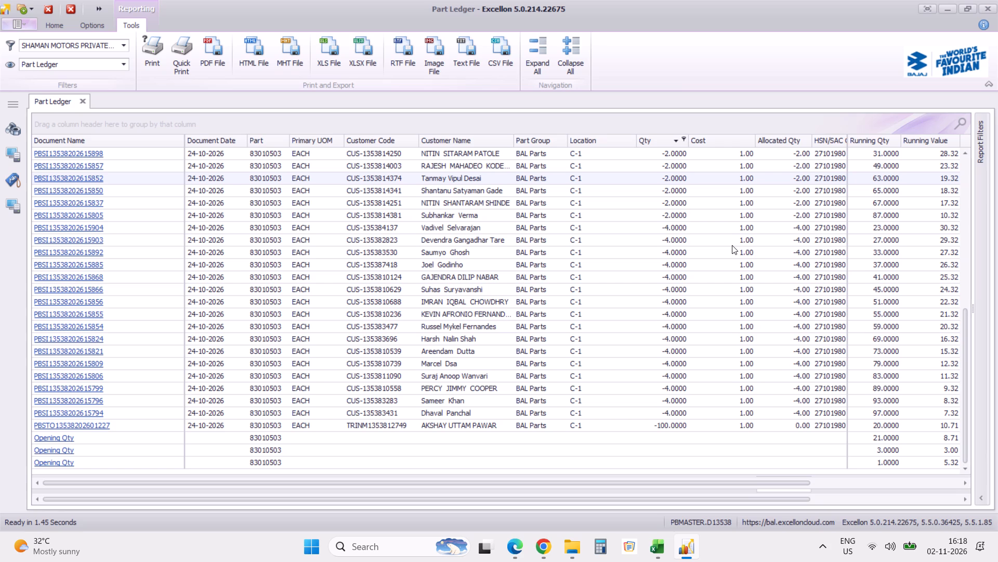
{"action": "scroll", "coordinate": [541, 266], "scroll_direction": "left", "scroll_amount": 20}
{"action": "scroll", "coordinate": [541, 266], "scroll_direction": "left", "scroll_amount": 1}
{"action": "scroll", "coordinate": [541, 266], "scroll_direction": "right", "scroll_amount": 16}
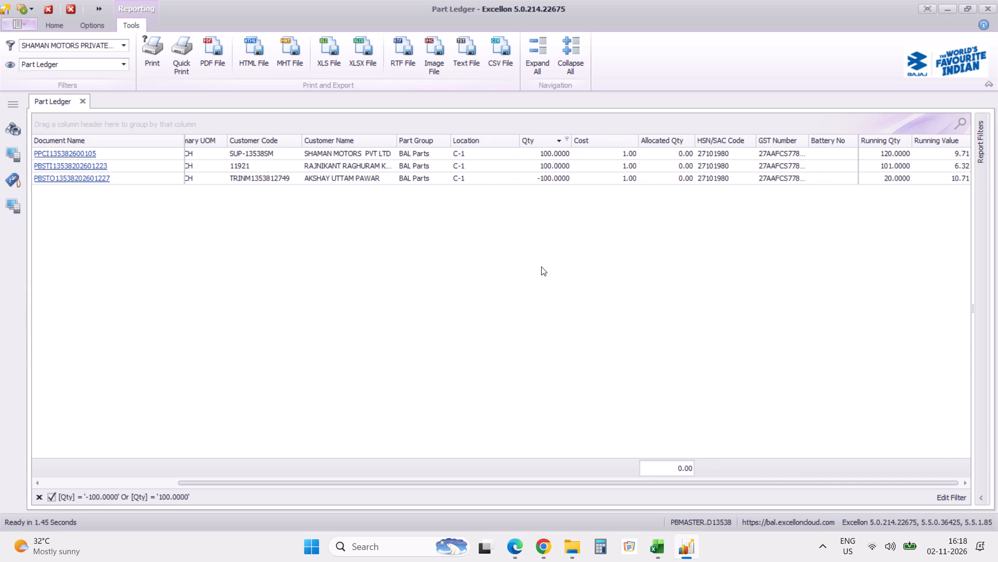
{"action": "scroll", "coordinate": [541, 266], "scroll_direction": "left", "scroll_amount": 20}
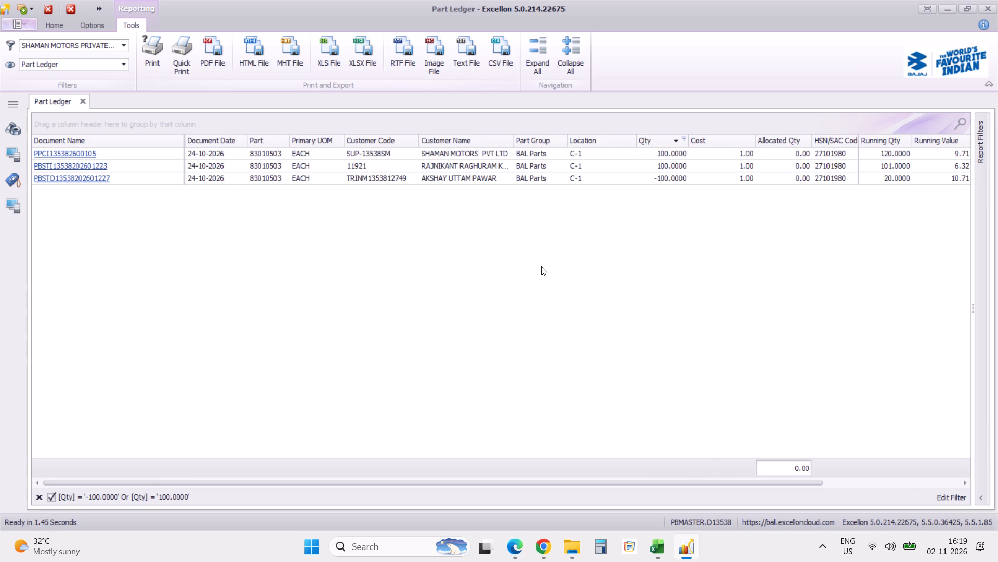